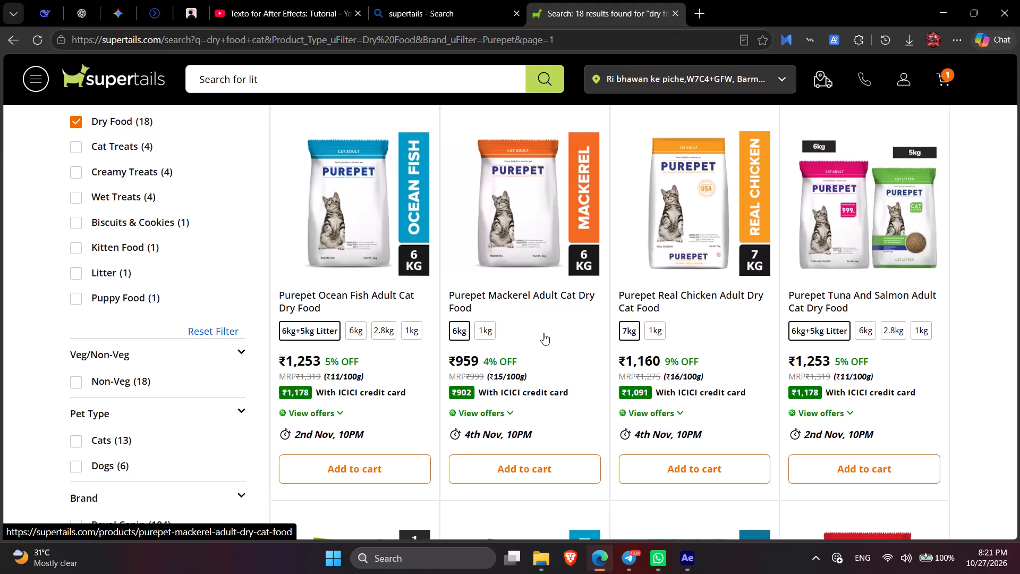
# Select the 6kg pack size for Purepet Ocean Fish Adult Cat Dry Food in the search results.
pyautogui.click(355, 337)
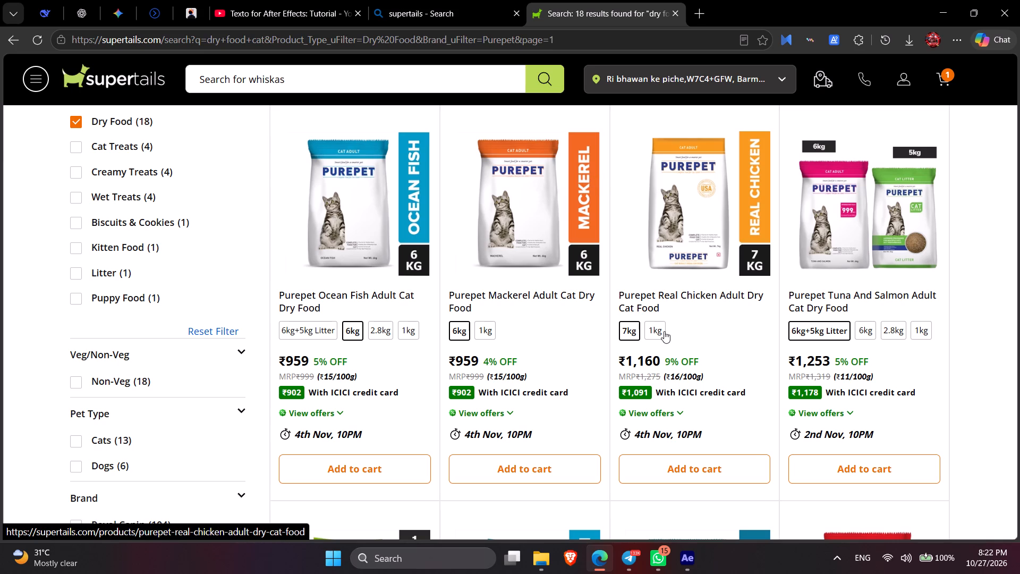
# Add the 7kg pack of Purepet Real Chicken Adult Dry Cat Food to the cart.
pyautogui.click(722, 471)
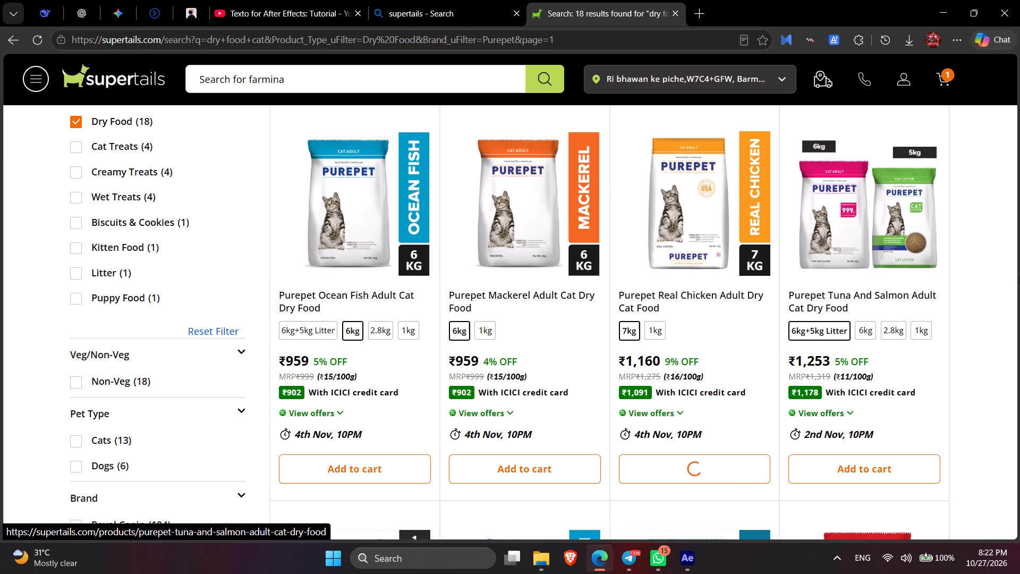
# Dismiss the WhatsApp message notification covering the product results.
pyautogui.scroll(-2, 1019, 261)
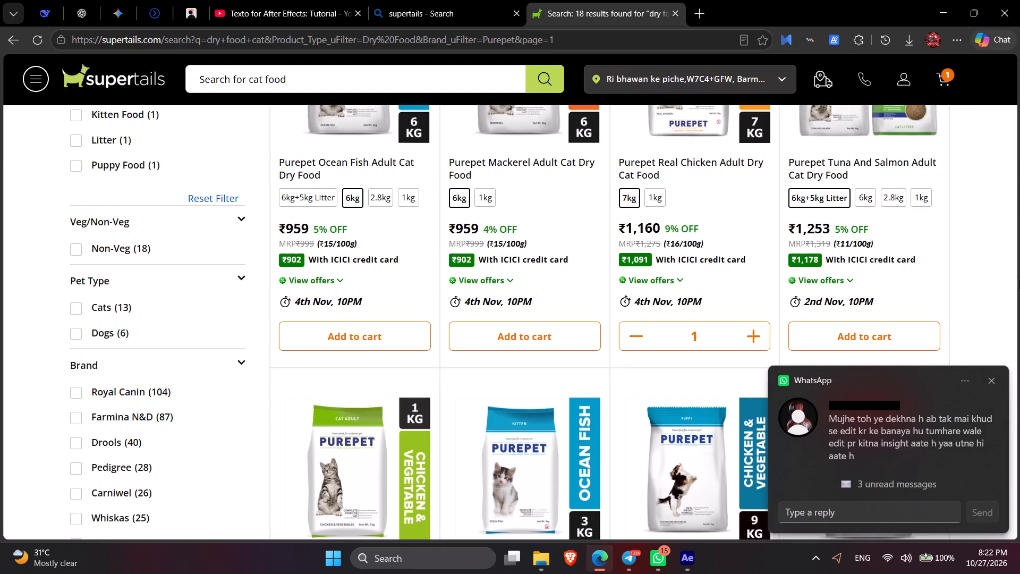
pyautogui.click(993, 378)
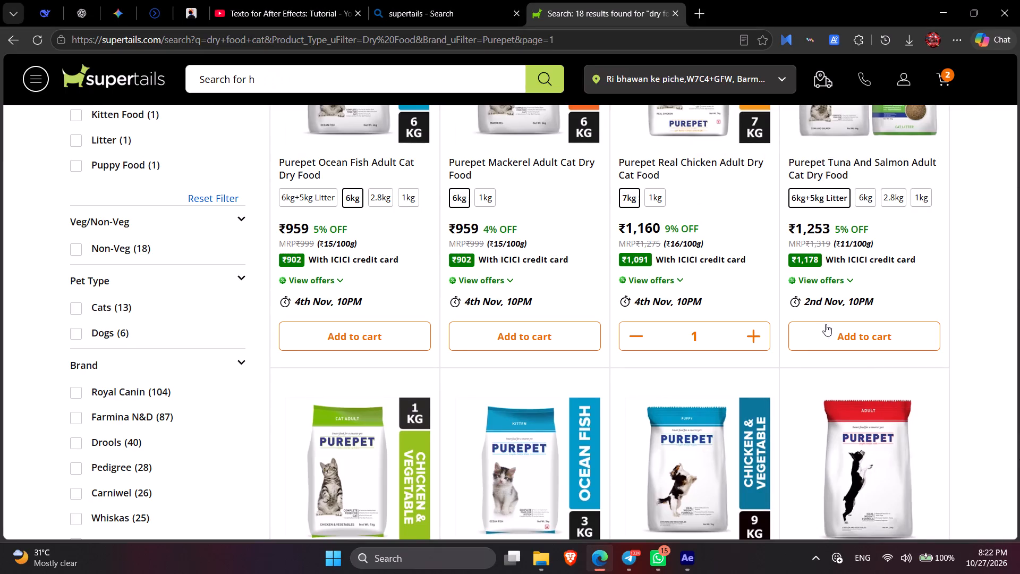
# Open the product page of Purepet Real Chicken Adult Dry Cat Food from the search results.
pyautogui.scroll(-1, 826, 330)
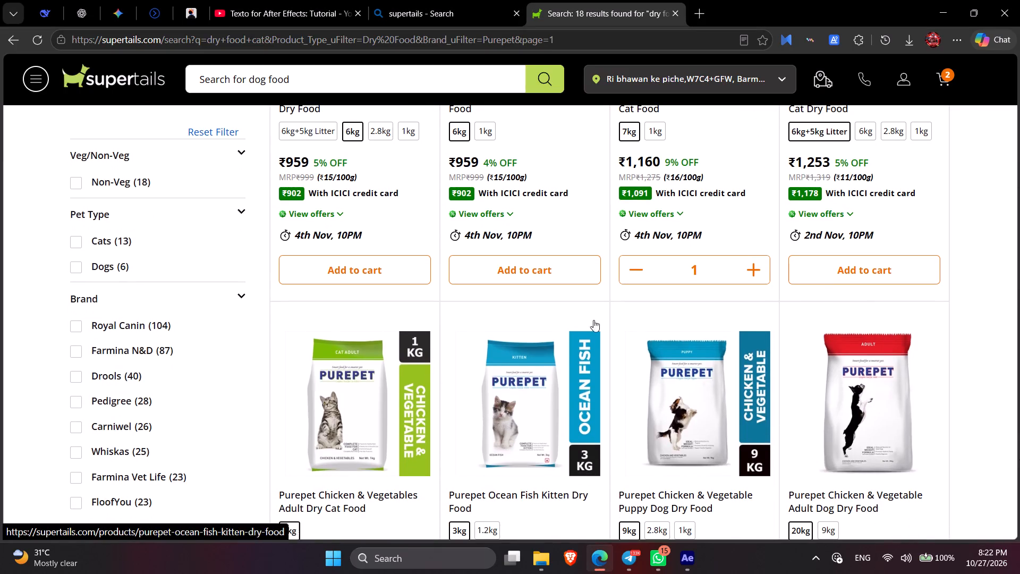
pyautogui.scroll(1, 614, 319)
pyautogui.scroll(-2, 615, 320)
pyautogui.scroll(2, 616, 322)
pyautogui.scroll(-1, 616, 322)
pyautogui.scroll(1, 616, 322)
pyautogui.scroll(-1, 629, 381)
pyautogui.scroll(4, 629, 381)
pyautogui.scroll(-1, 634, 385)
pyautogui.scroll(2, 634, 385)
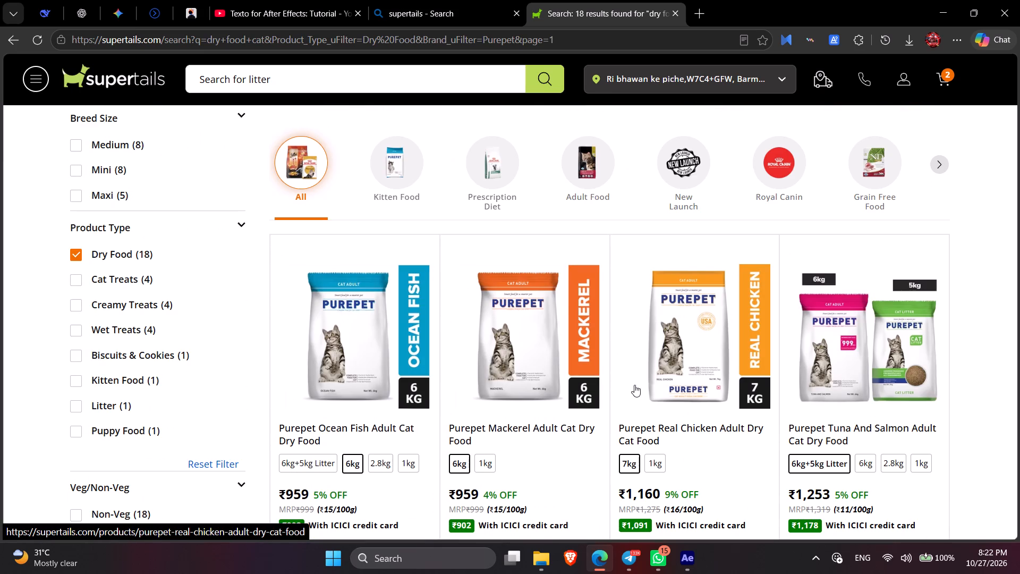
pyautogui.click(722, 309)
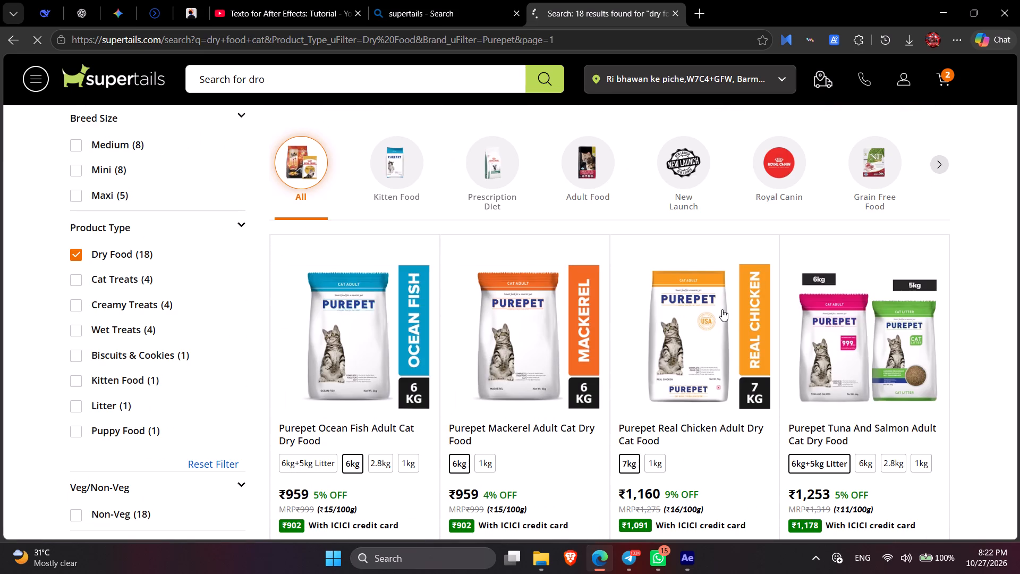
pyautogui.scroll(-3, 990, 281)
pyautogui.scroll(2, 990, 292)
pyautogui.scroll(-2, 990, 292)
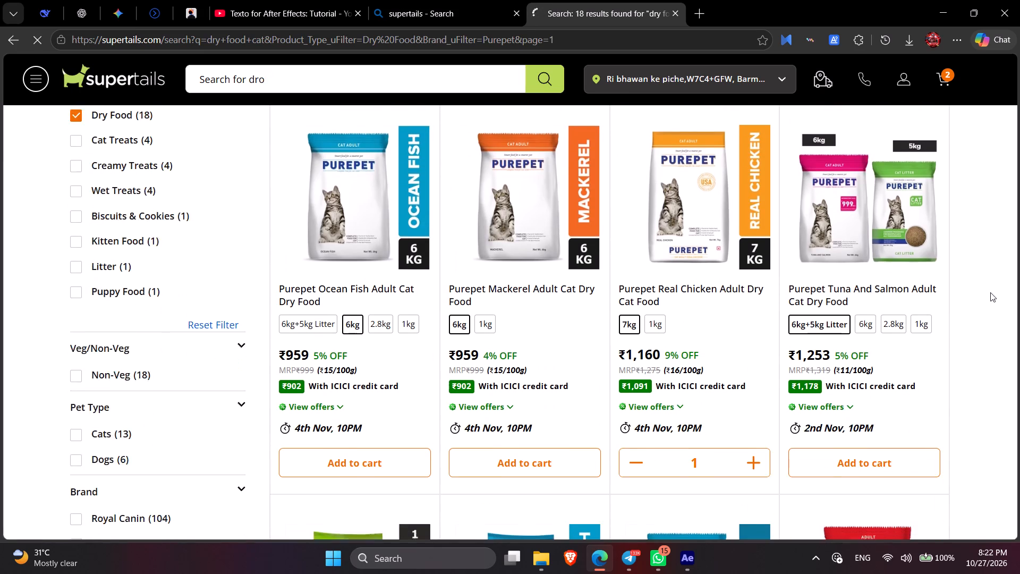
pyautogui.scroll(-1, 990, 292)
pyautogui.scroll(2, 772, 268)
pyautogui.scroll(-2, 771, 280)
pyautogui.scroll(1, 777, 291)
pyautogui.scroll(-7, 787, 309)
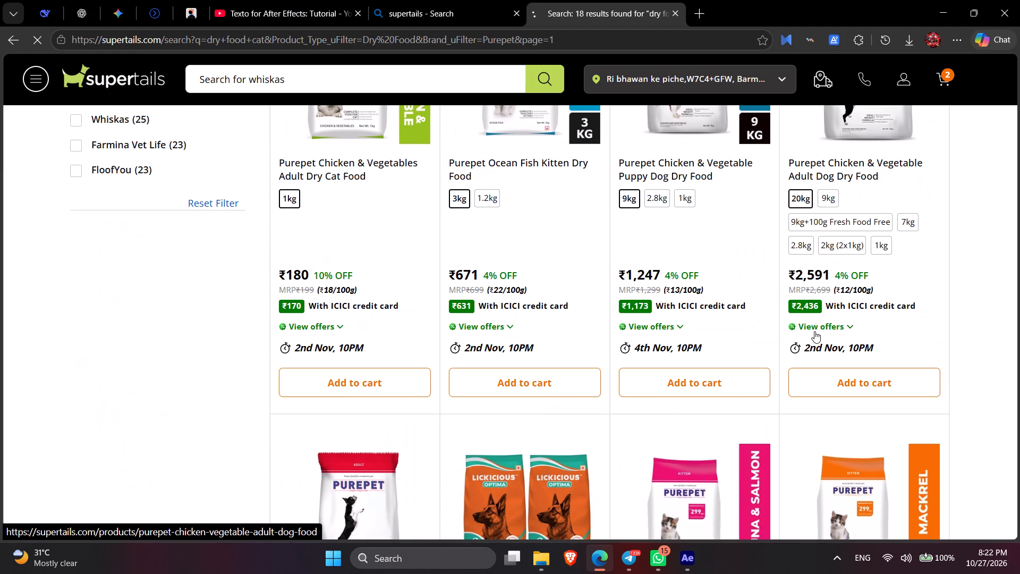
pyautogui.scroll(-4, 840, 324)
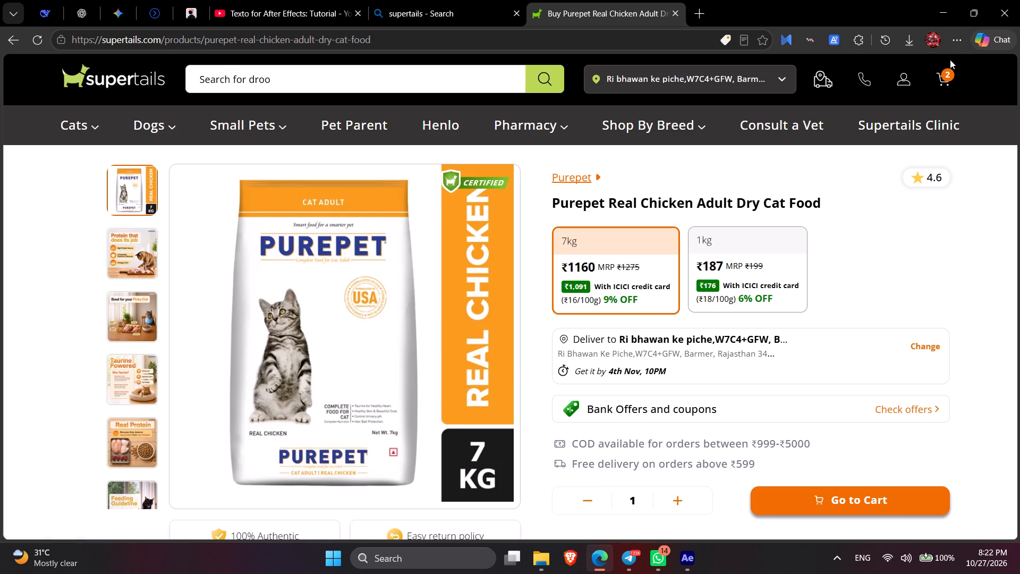
# Open the shopping cart on the Supertails site.
pyautogui.click(942, 79)
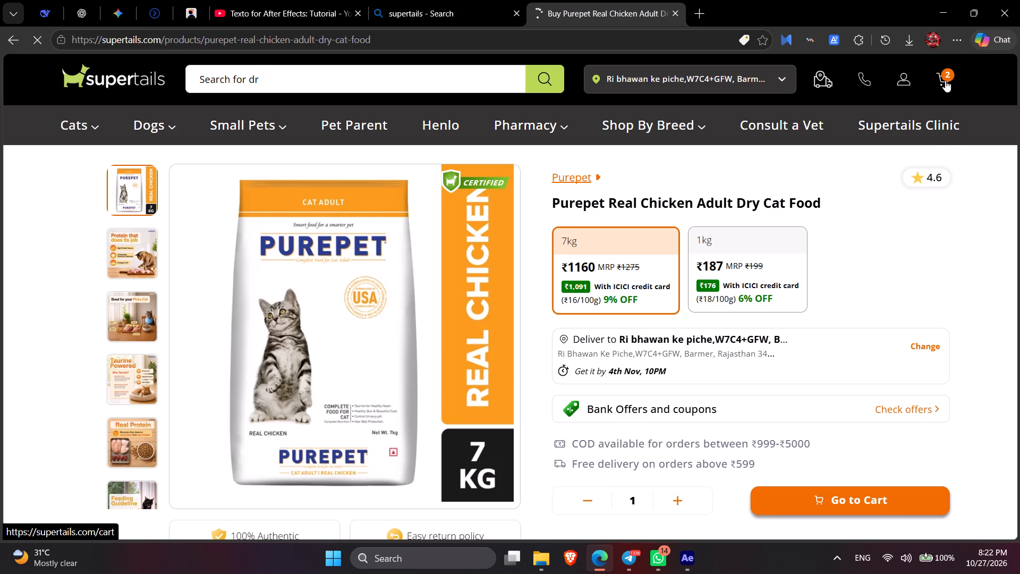
pyautogui.click(945, 80)
# Switch to After Effects and bring up the Comp 1 timeline.
pyautogui.click(682, 570)
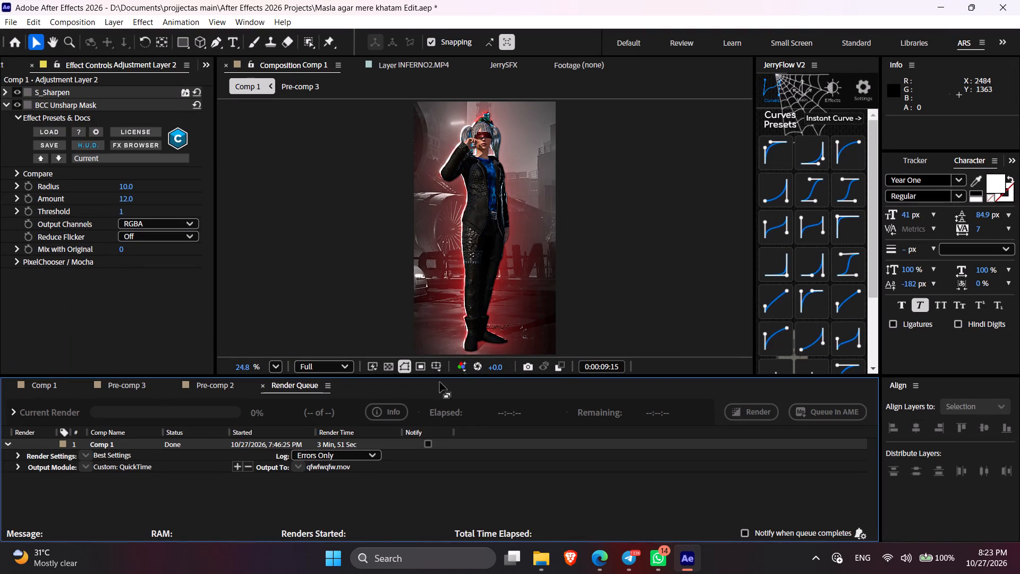
pyautogui.click(51, 385)
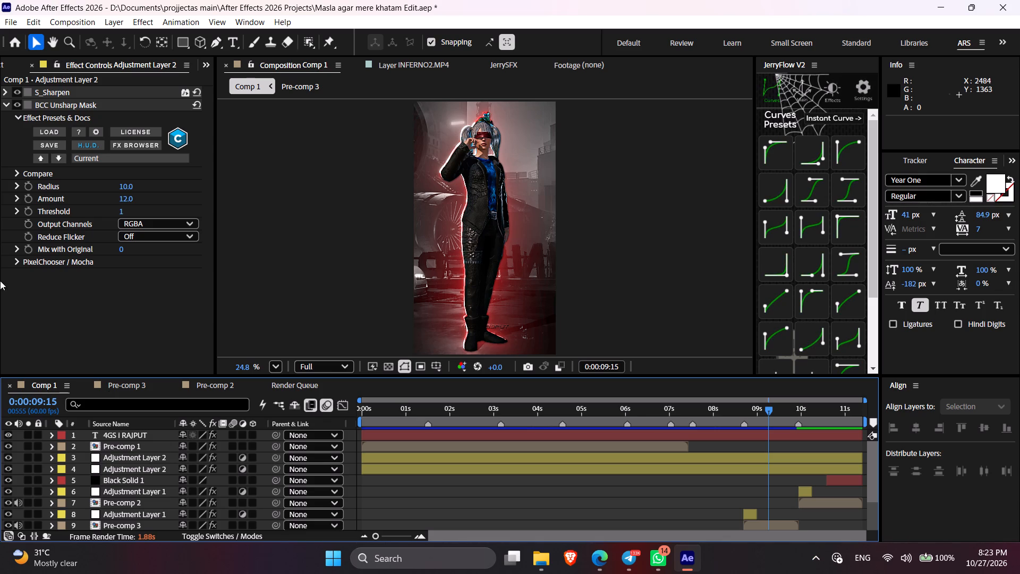
# Purge all memory and disk cache for the project, with the playhead at 0:00:02:06 in Comp 1.
pyautogui.moveTo(440, 416); pyautogui.dragTo(454, 418)
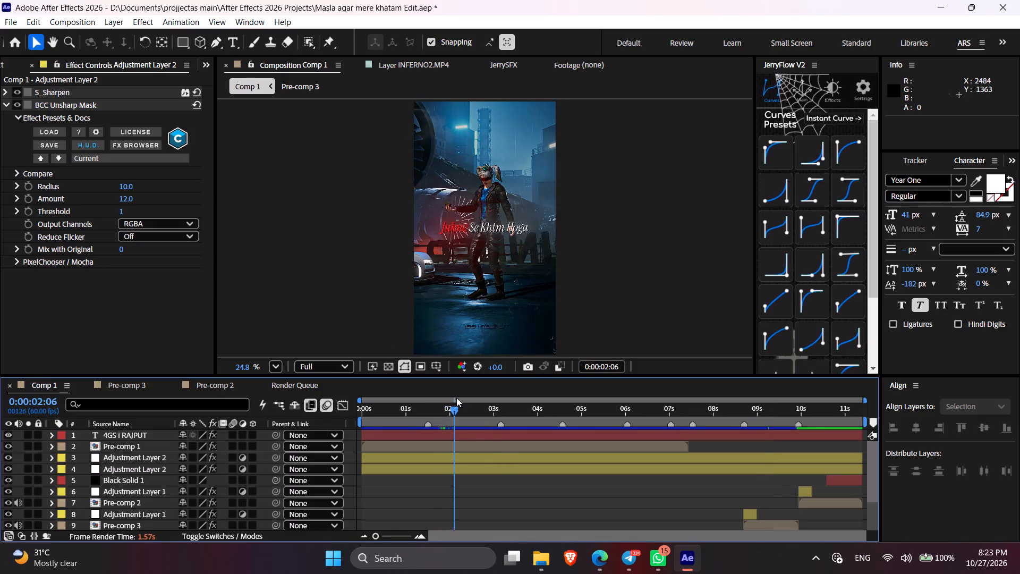
pyautogui.click(33, 18)
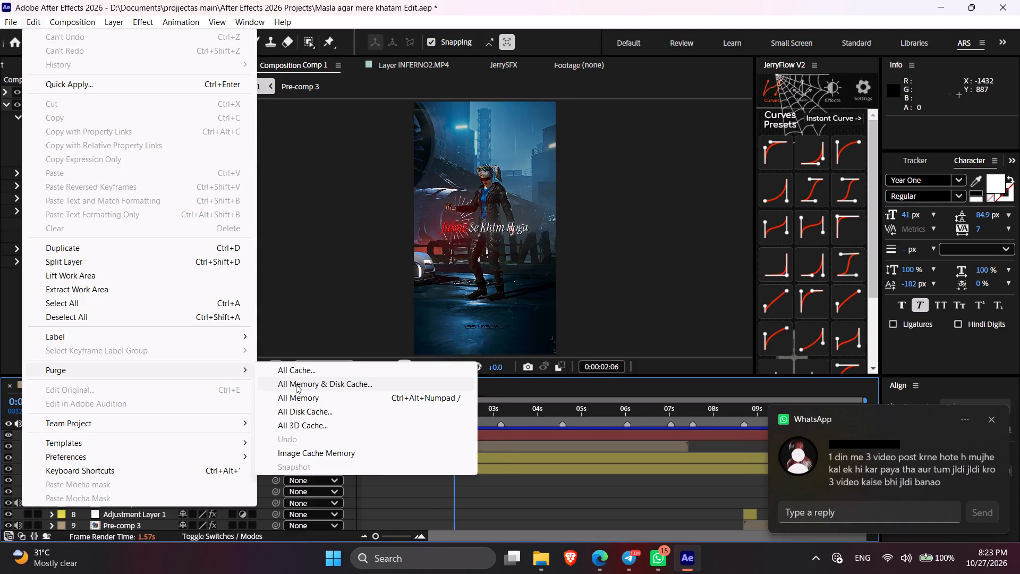
pyautogui.click(296, 384)
pyautogui.press('Return')
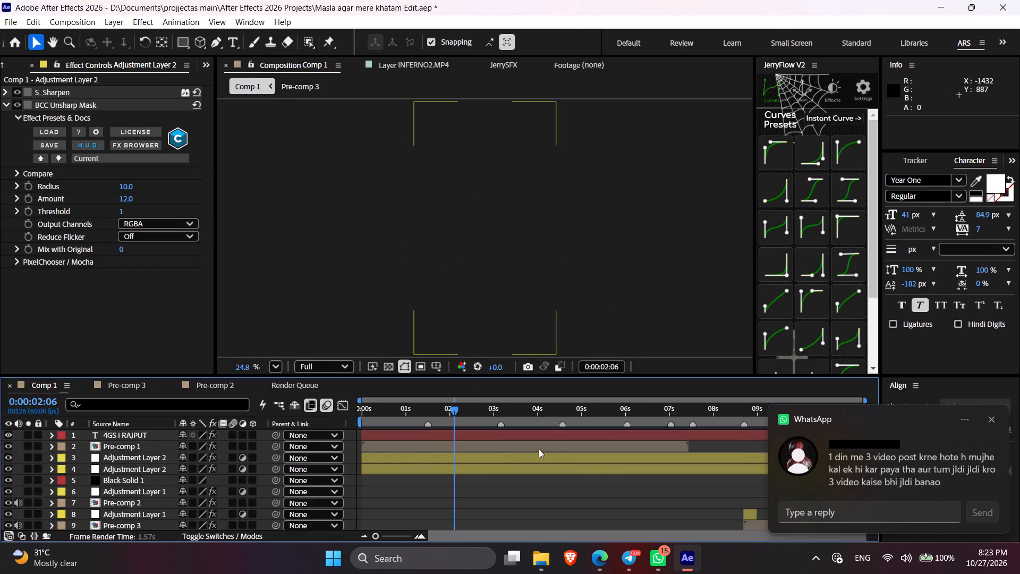
# In Pre-comp 1, correct the orange word of the "Ye Msla … Bhr" lyric at 0:00:05:13 to read "Zindagi".
pyautogui.click(475, 416)
pyautogui.moveTo(487, 408); pyautogui.dragTo(486, 409)
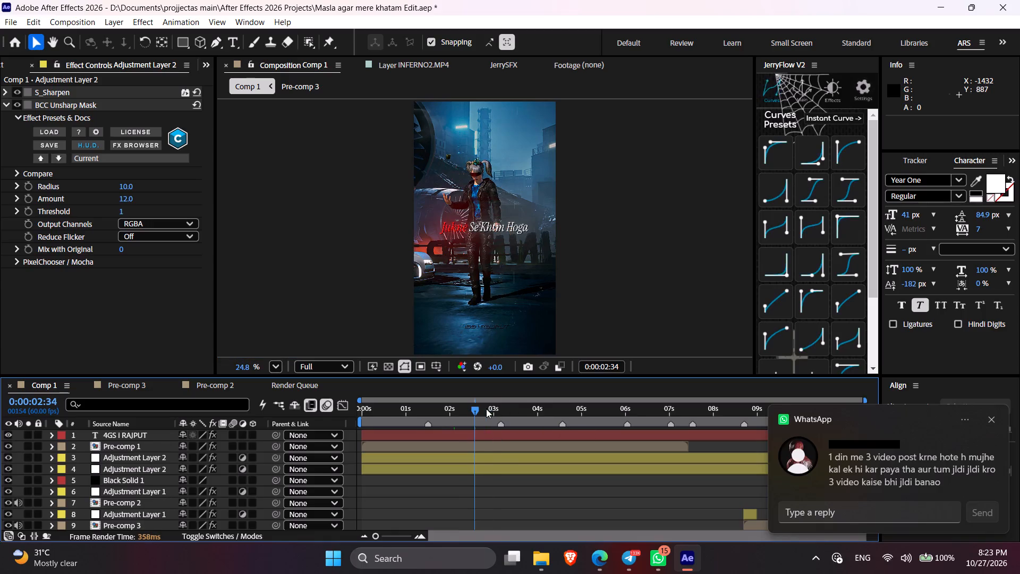
pyautogui.moveTo(486, 409); pyautogui.dragTo(448, 420)
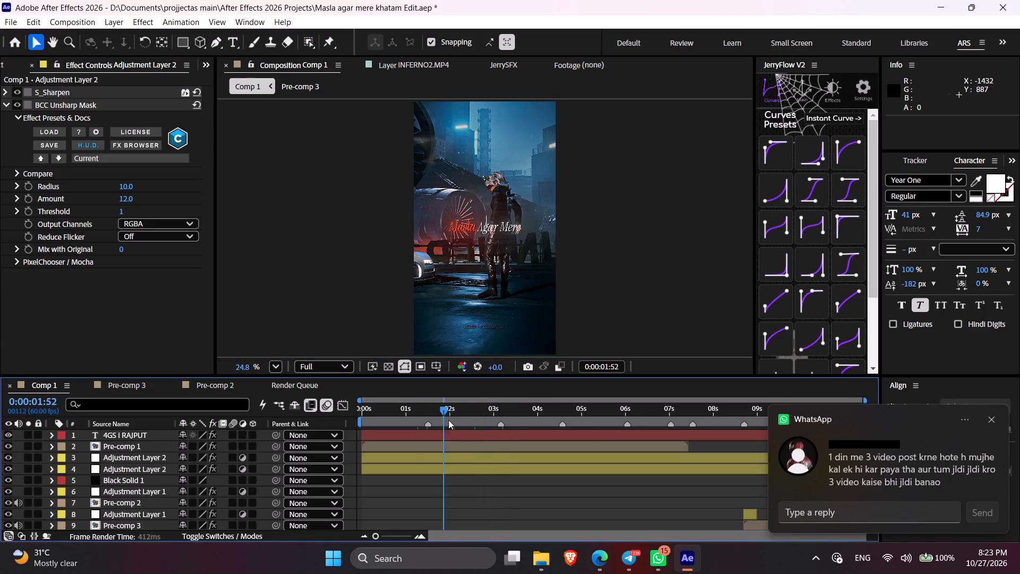
pyautogui.moveTo(448, 420); pyautogui.dragTo(572, 440)
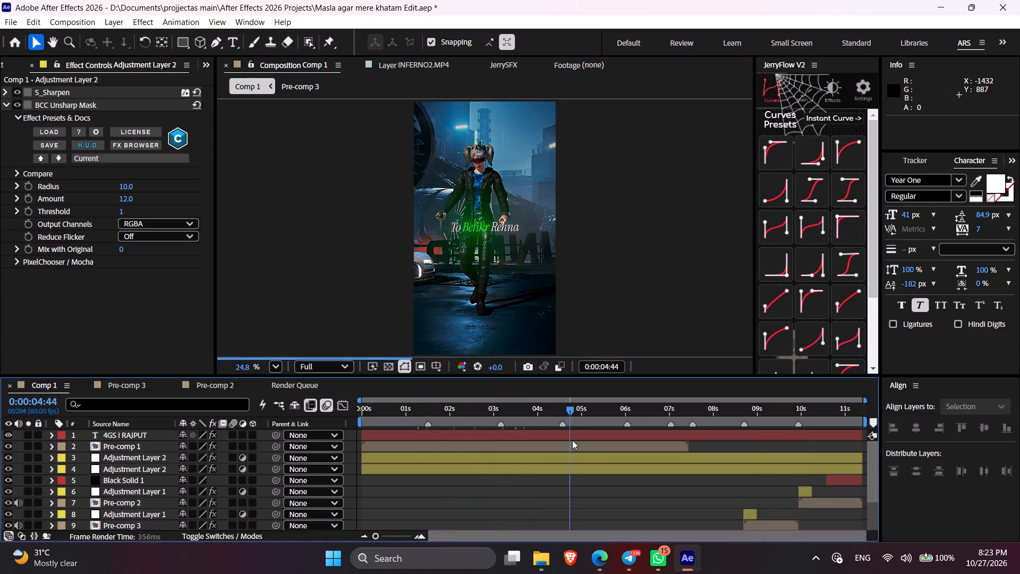
pyautogui.moveTo(572, 440); pyautogui.dragTo(591, 443)
pyautogui.doubleClick(481, 230)
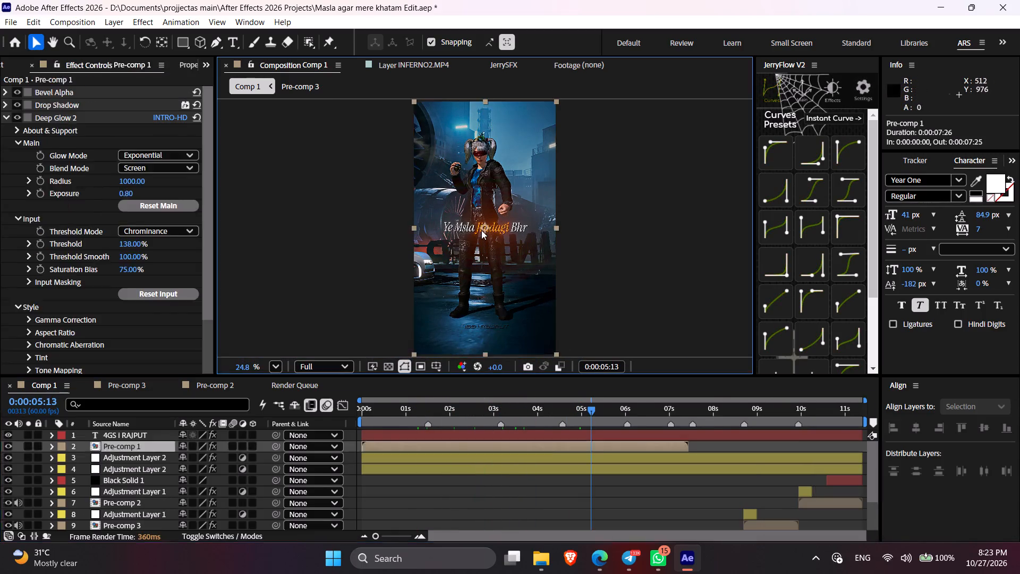
pyautogui.doubleClick(702, 452)
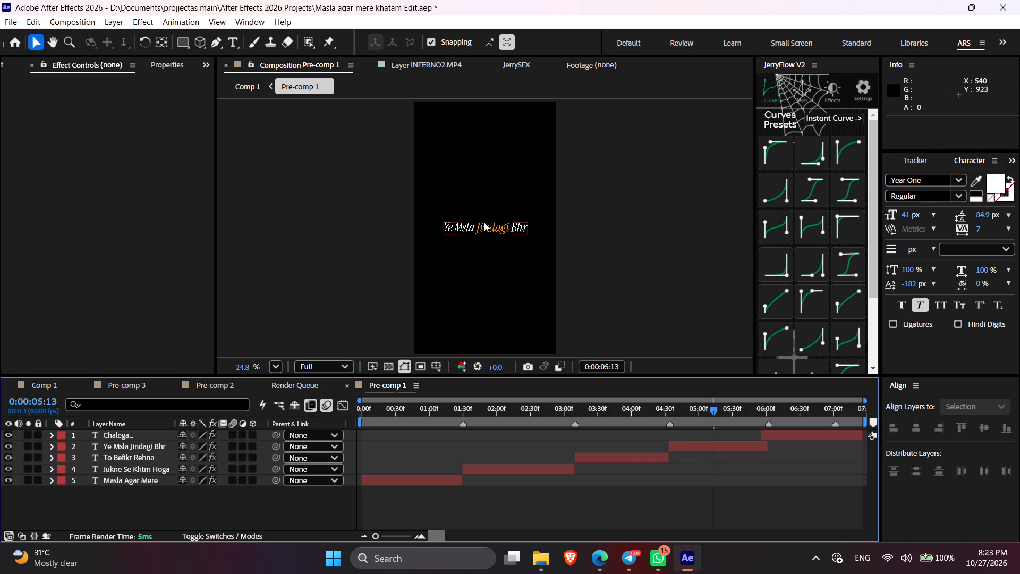
pyautogui.doubleClick(481, 231)
pyautogui.click(481, 227)
pyautogui.click(478, 227)
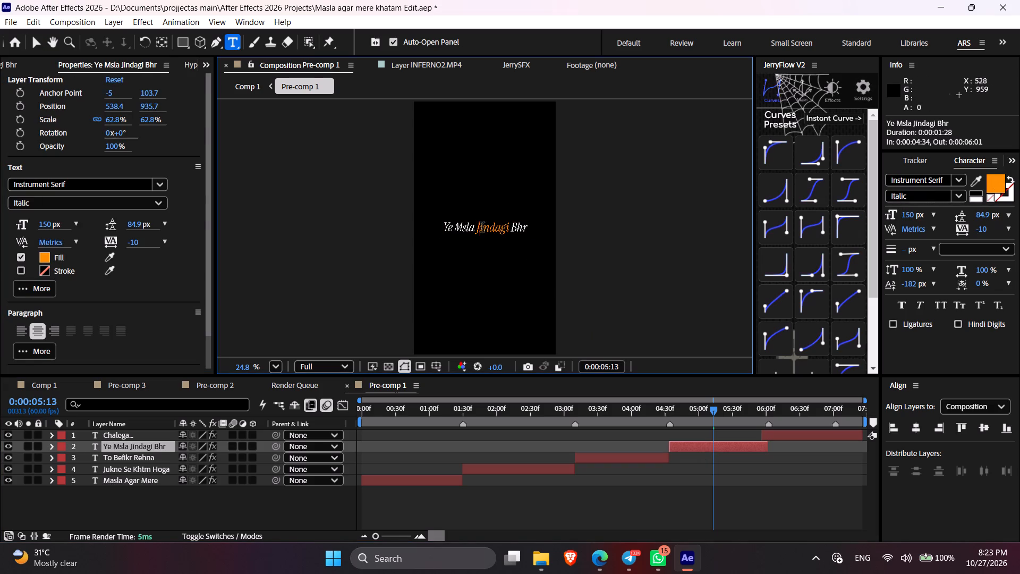
pyautogui.click(479, 226)
pyautogui.press('BackSpace')
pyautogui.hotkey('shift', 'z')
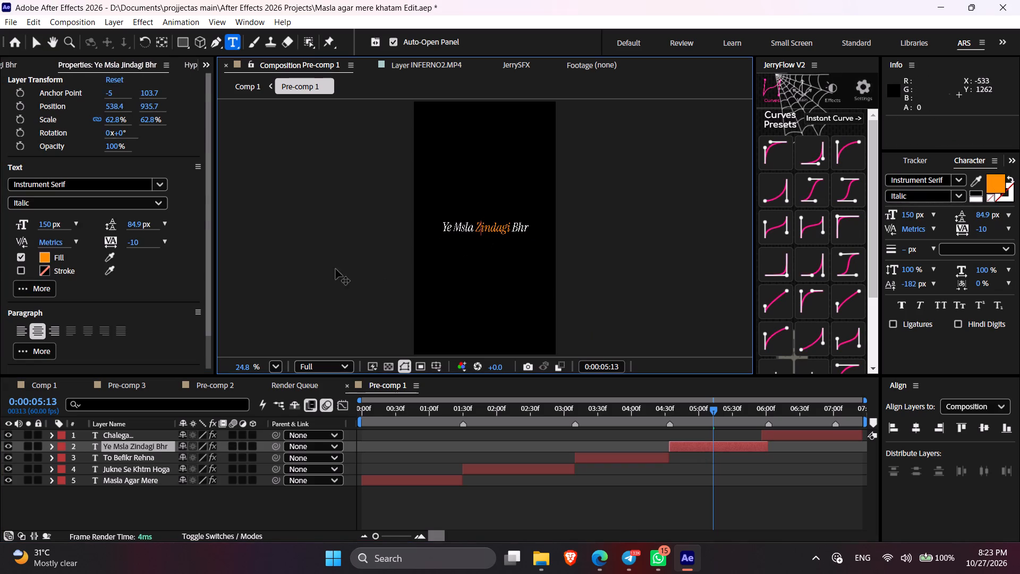
pyautogui.click(618, 525)
# Return to Comp 1 and open the Pre-comp 4 footage composition at about 3 seconds.
pyautogui.click(41, 388)
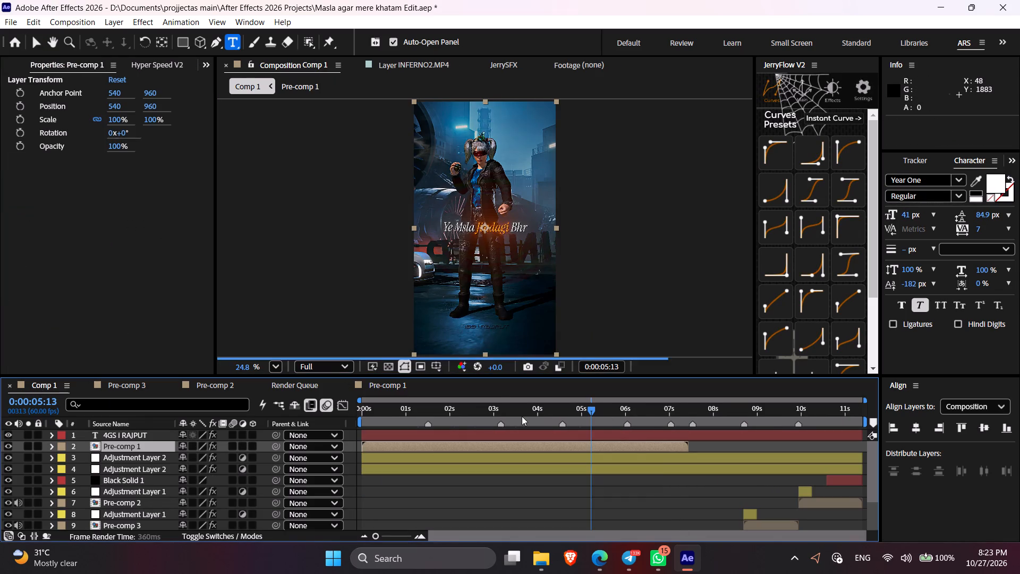
pyautogui.moveTo(505, 415); pyautogui.dragTo(497, 415)
pyautogui.scroll(-1, 491, 483)
pyautogui.scroll(-2, 555, 513)
pyautogui.doubleClick(555, 514)
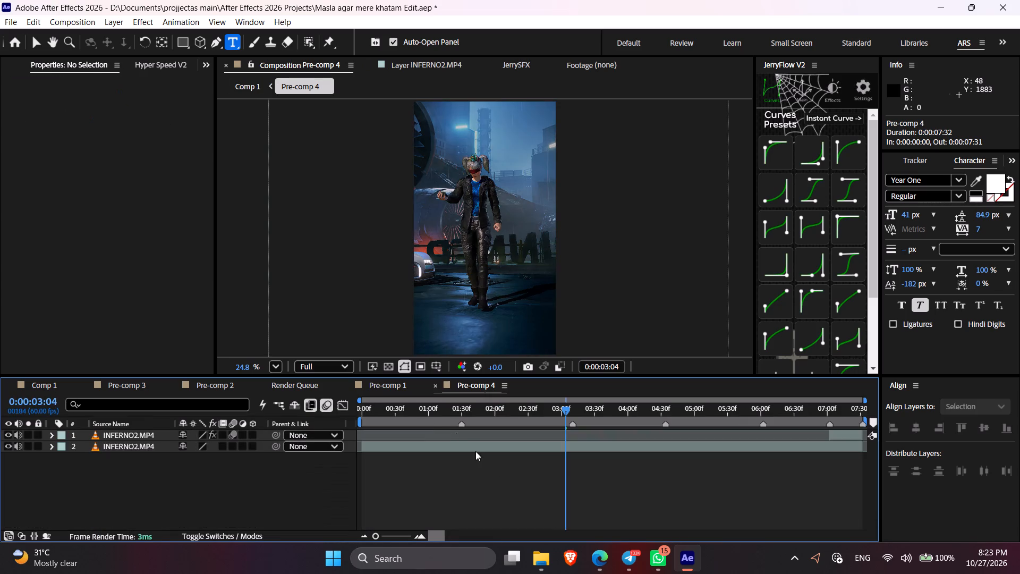
# Move to the start of Pre-comp 4 and select its full-length INFERNO2.MP4 layer.
pyautogui.moveTo(416, 418); pyautogui.dragTo(322, 415)
pyautogui.click(395, 443)
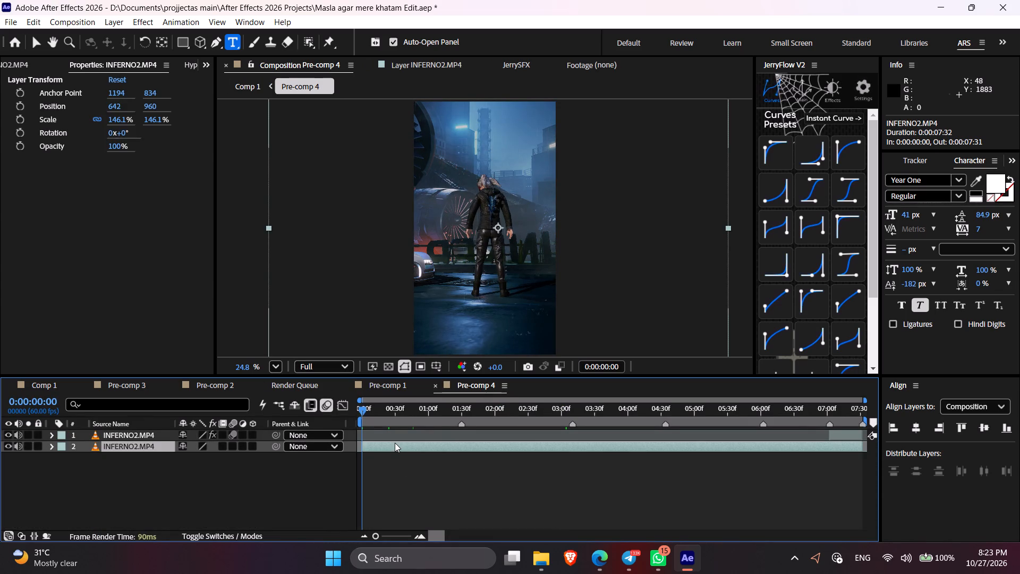
# Save the project.
pyautogui.hotkey('ctrl', 's')
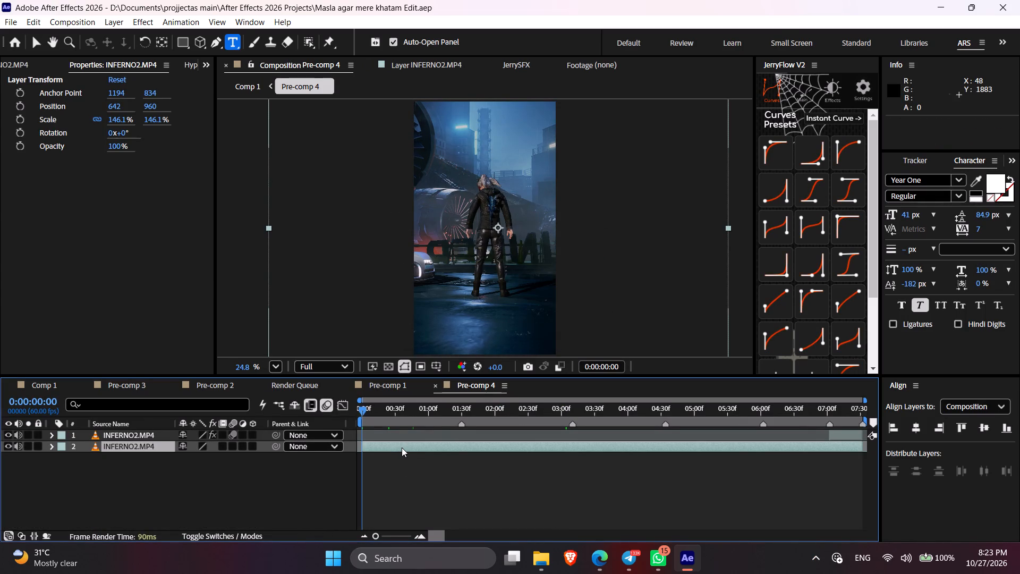
# Open the lower INFERNO2.MP4 layer of Pre-comp 4 in its layer view and select the standing character to create an Object Matte.
pyautogui.doubleClick(402, 448)
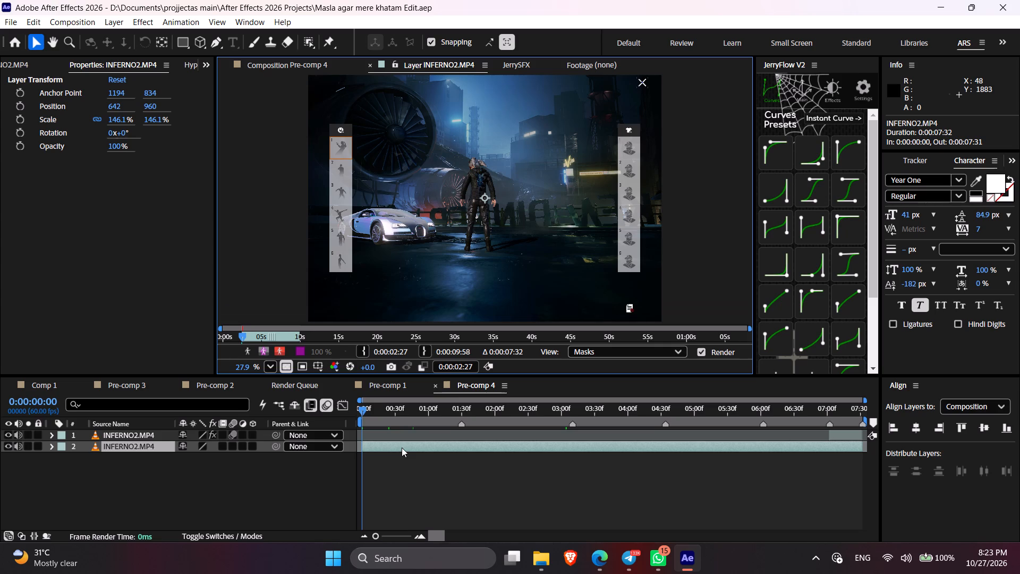
pyautogui.click(310, 41)
pyautogui.scroll(-1, 532, 215)
pyautogui.scroll(9, 532, 215)
pyautogui.click(457, 161)
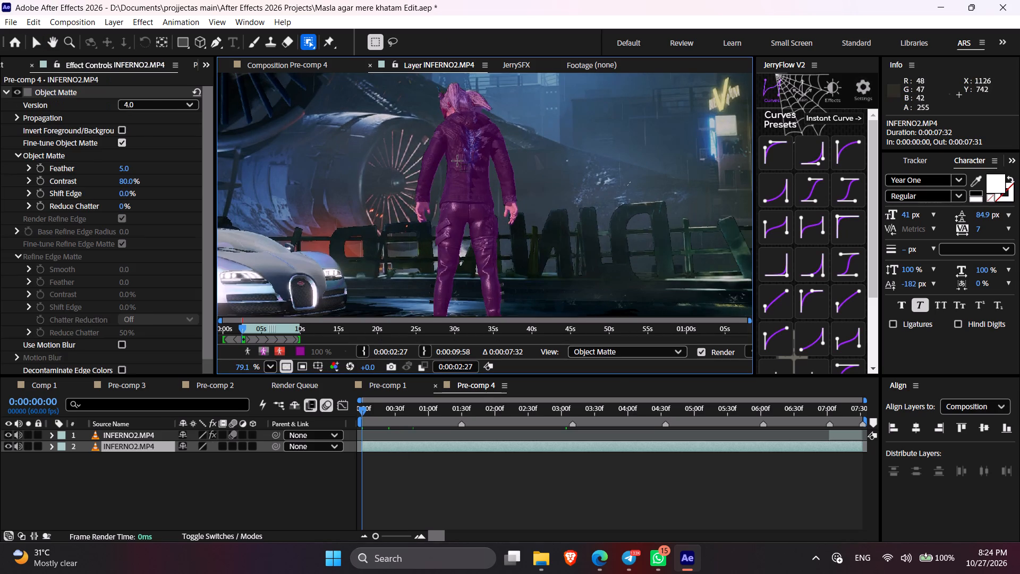
# Turn off the alpha boundary outline and examine the character's cutout and edges against the transparent background.
pyautogui.scroll(-1, 542, 262)
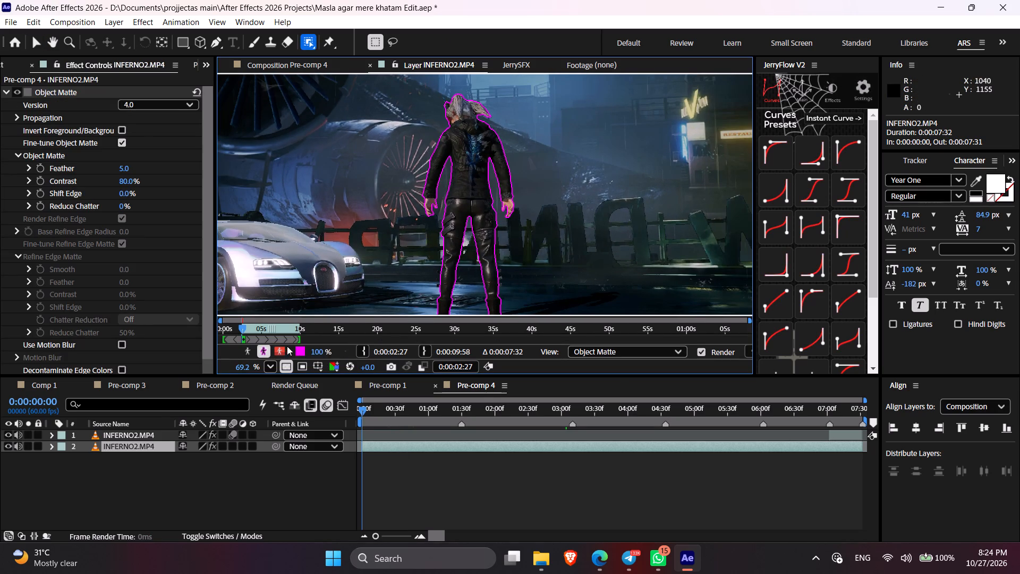
pyautogui.click(263, 350)
pyautogui.click(271, 371)
pyautogui.click(293, 119)
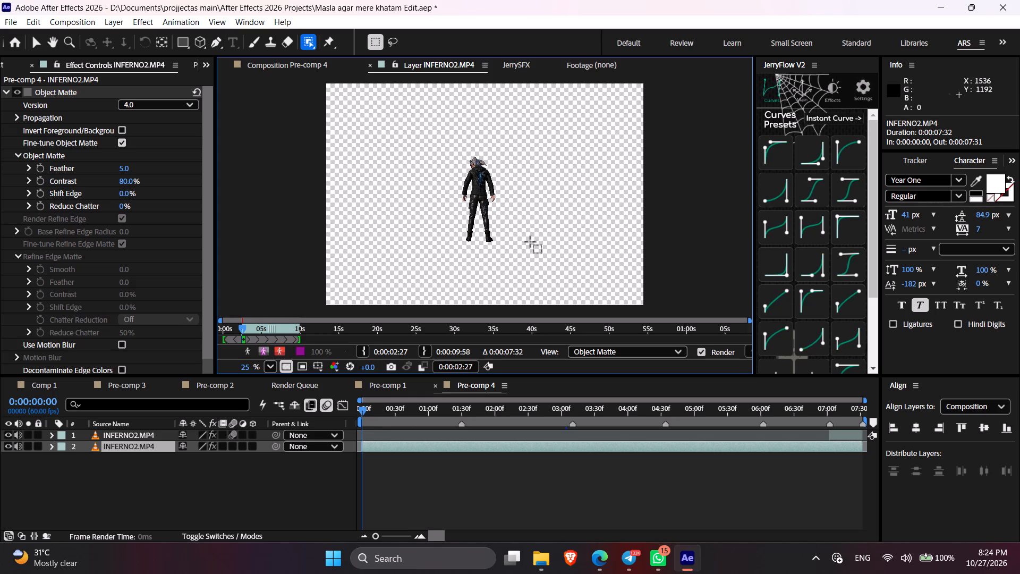
pyautogui.scroll(1, 533, 247)
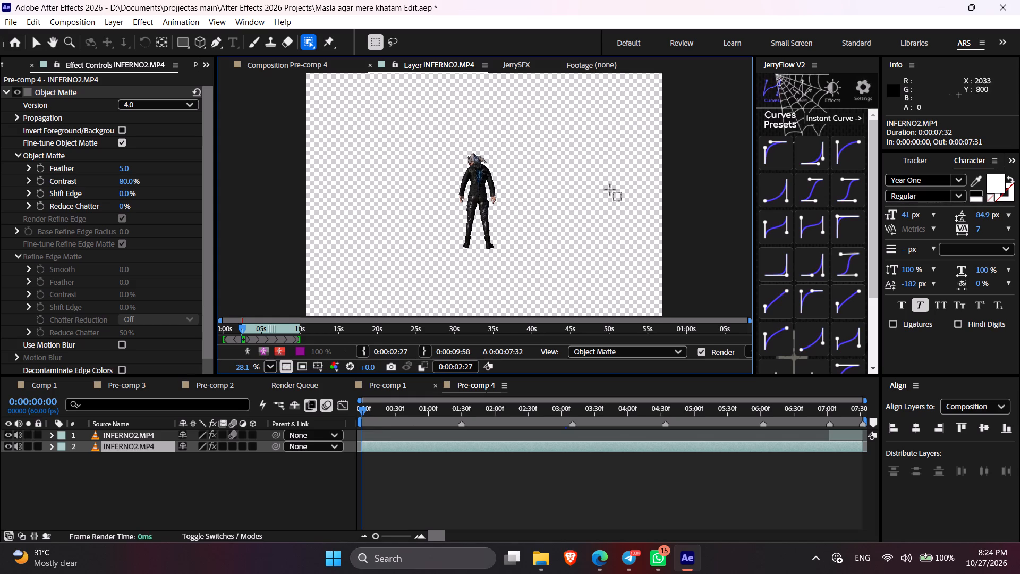
pyautogui.scroll(6, 501, 246)
pyautogui.scroll(-3, 501, 246)
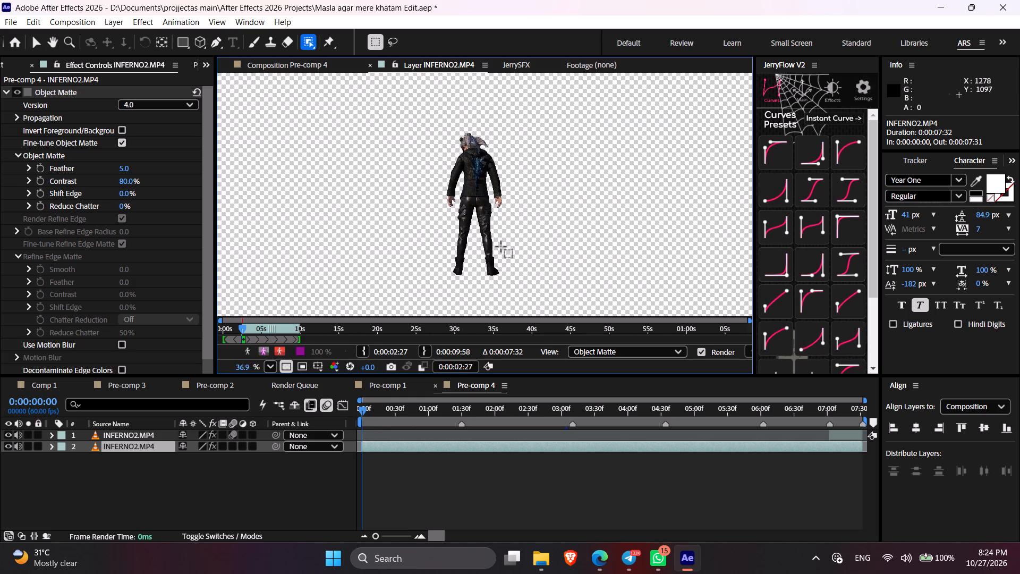
pyautogui.scroll(2, 501, 247)
pyautogui.scroll(-4, 501, 247)
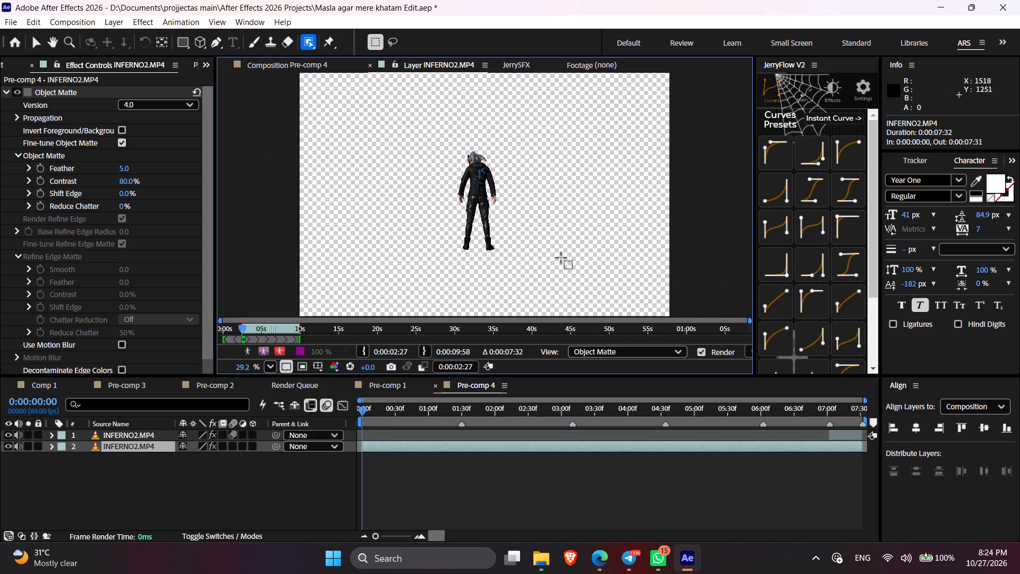
# Freeze the character's Object Matte on the INFERNO2.MP4 layer.
pyautogui.click(747, 352)
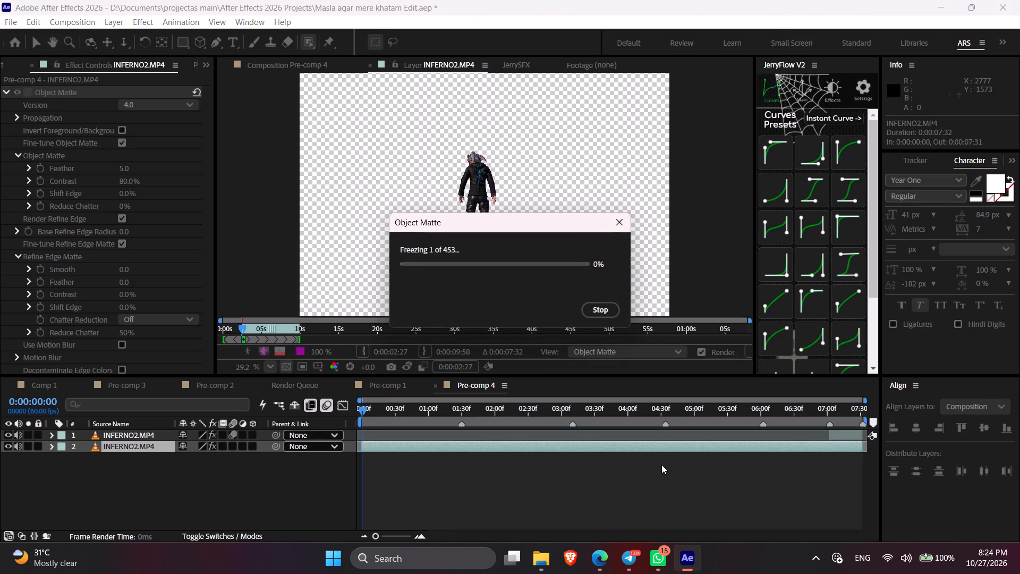
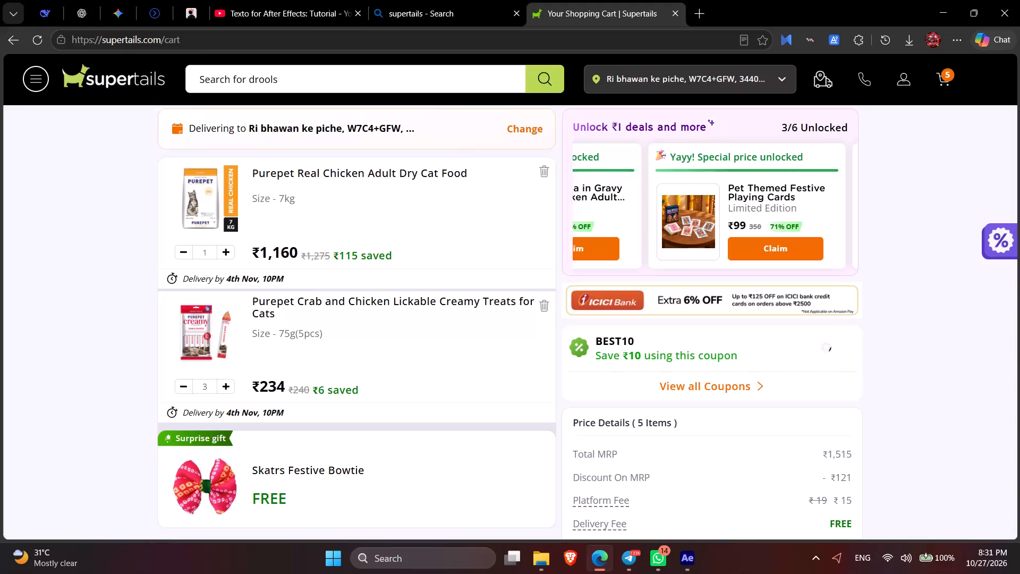
# Switch back to After Effects and duplicate the Object Matte INFERNO2.MP4 layer in Pre-comp 4.
pyautogui.click(687, 557)
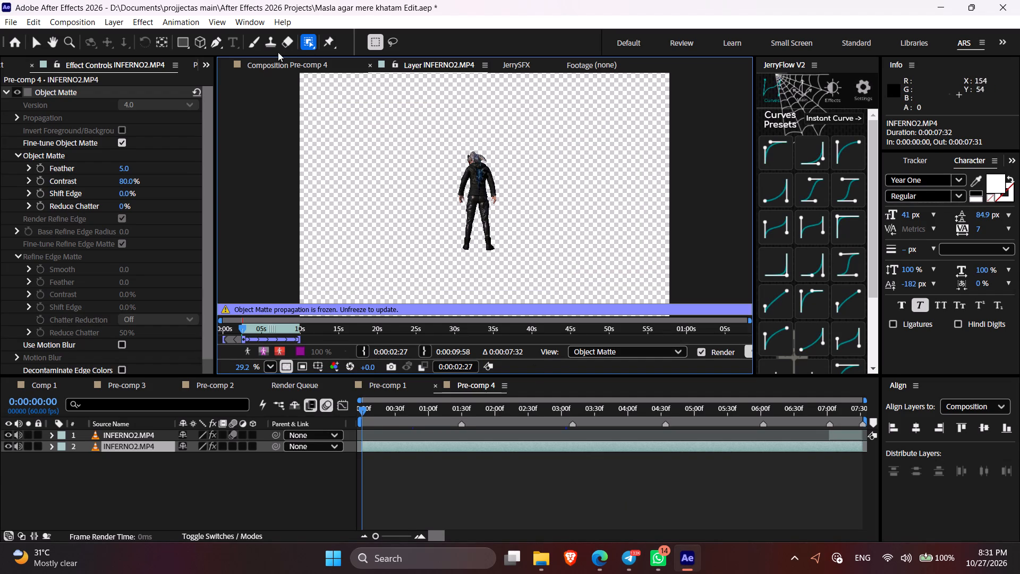
pyautogui.click(281, 60)
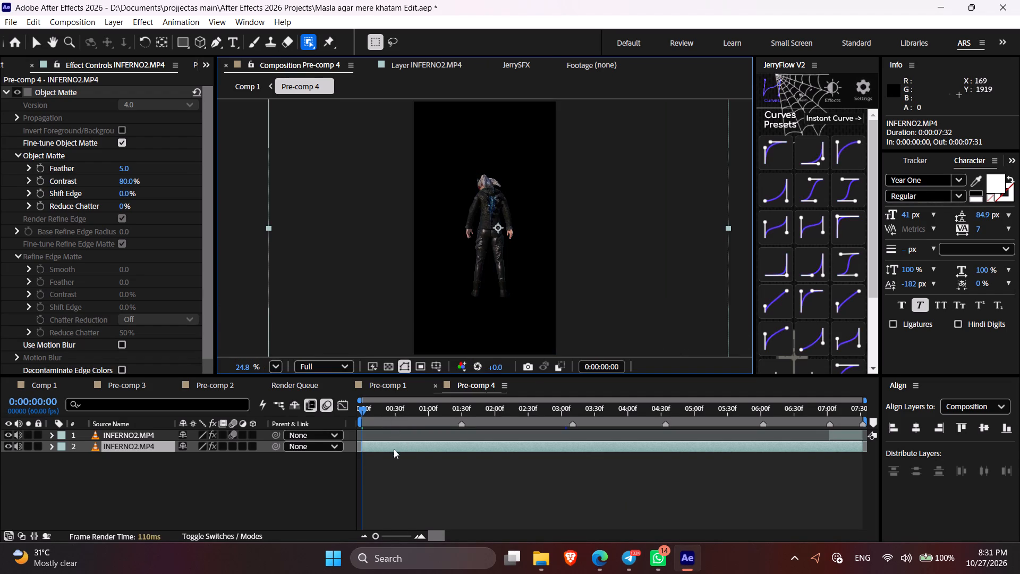
pyautogui.click(390, 445)
pyautogui.hotkey('ctrl', 'd')
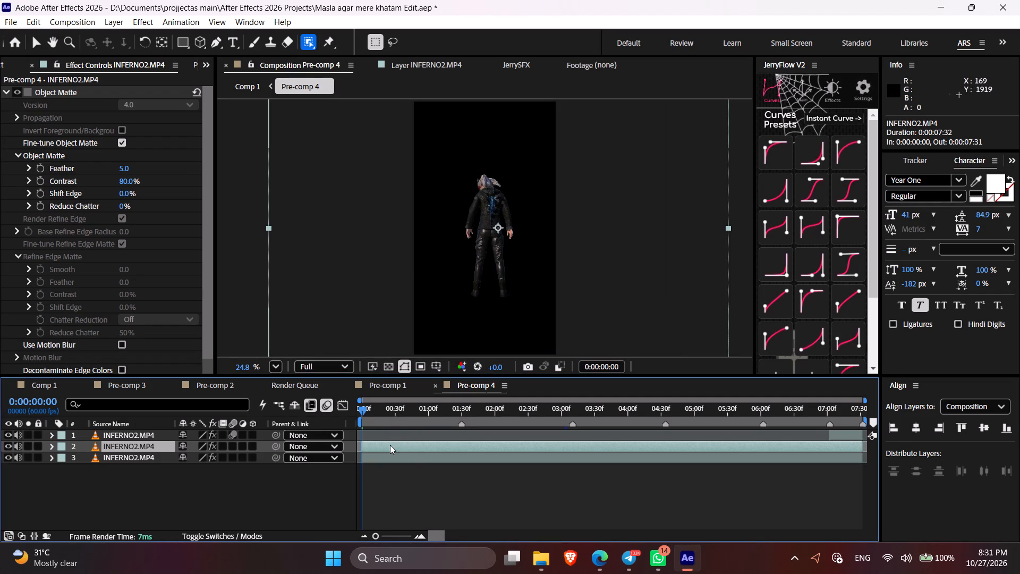
# Delete the Object Matte effect from the bottom INFERNO2.MP4 copy so it serves as the full background.
pyautogui.click(404, 457)
pyautogui.press('e')
pyautogui.click(132, 473)
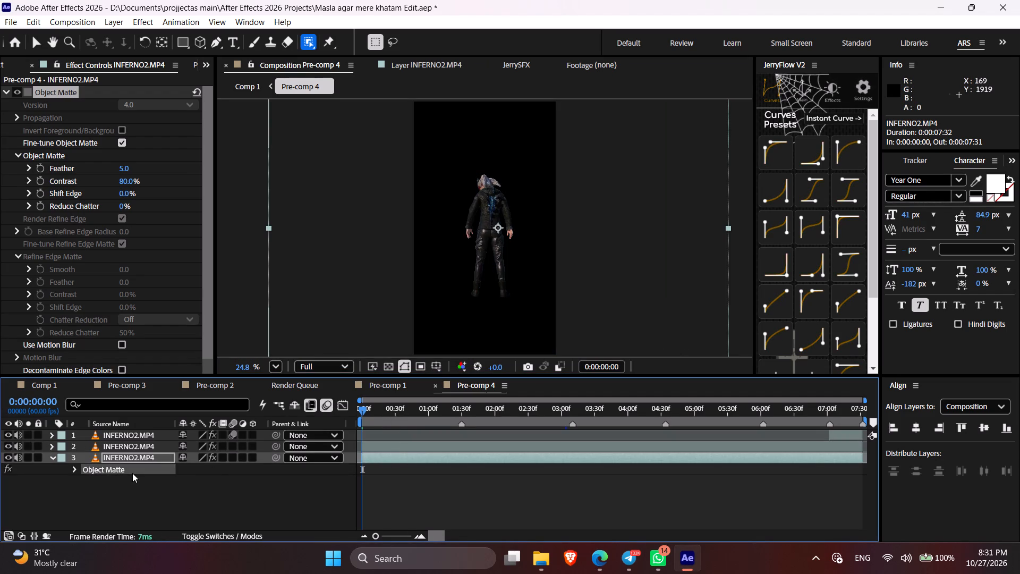
pyautogui.press('BackSpace')
pyautogui.press('e')
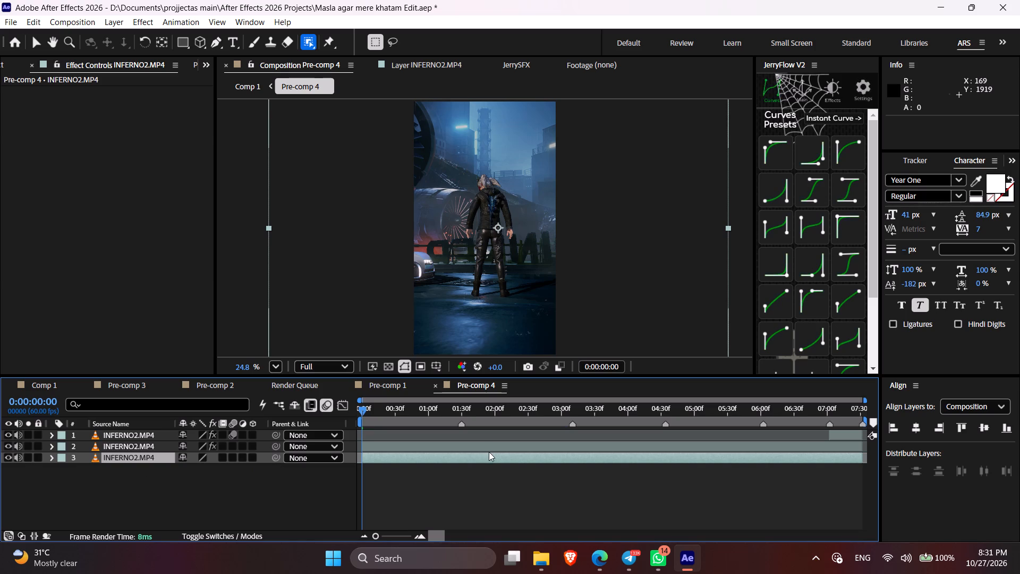
# Apply Tint to the bottom INFERNO2.MP4 layer and map white to pure red, FF0000.
pyautogui.click(489, 452)
pyautogui.click(489, 455)
pyautogui.hotkey('ctrl', 'space')
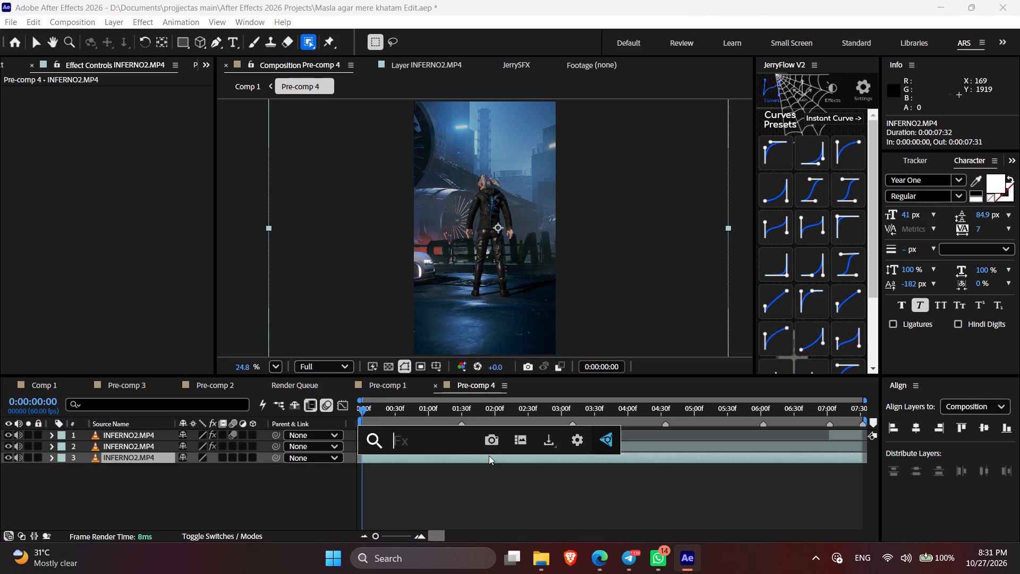
pyautogui.write('tin')
pyautogui.press('t')
pyautogui.click(430, 415)
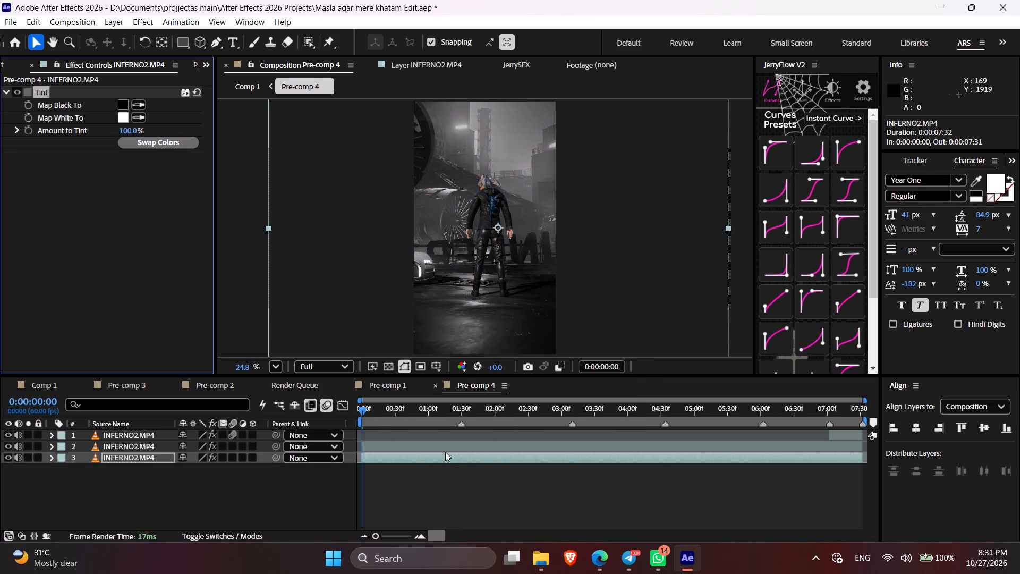
pyautogui.click(449, 458)
pyautogui.click(120, 120)
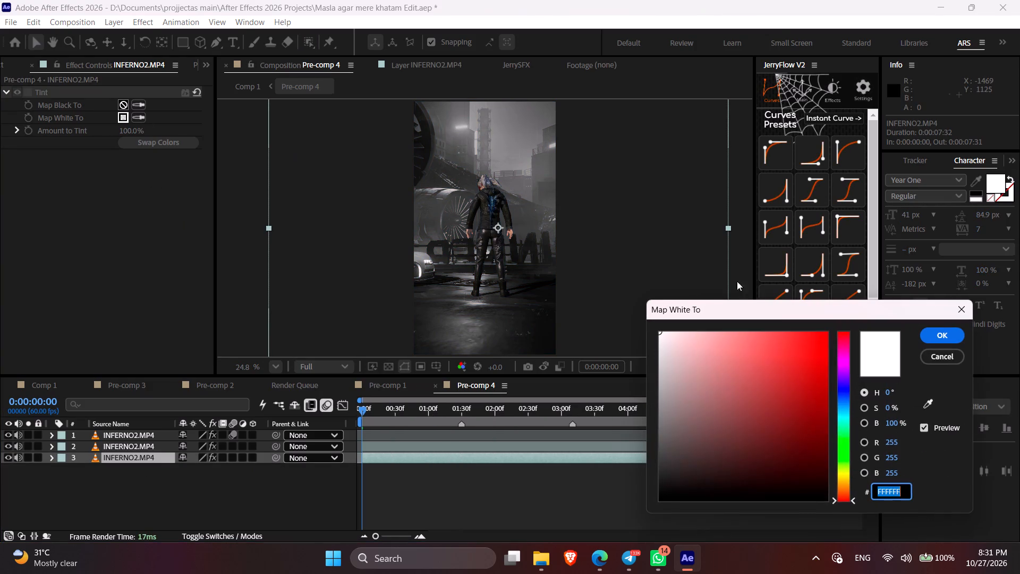
pyautogui.moveTo(812, 362); pyautogui.dragTo(863, 308)
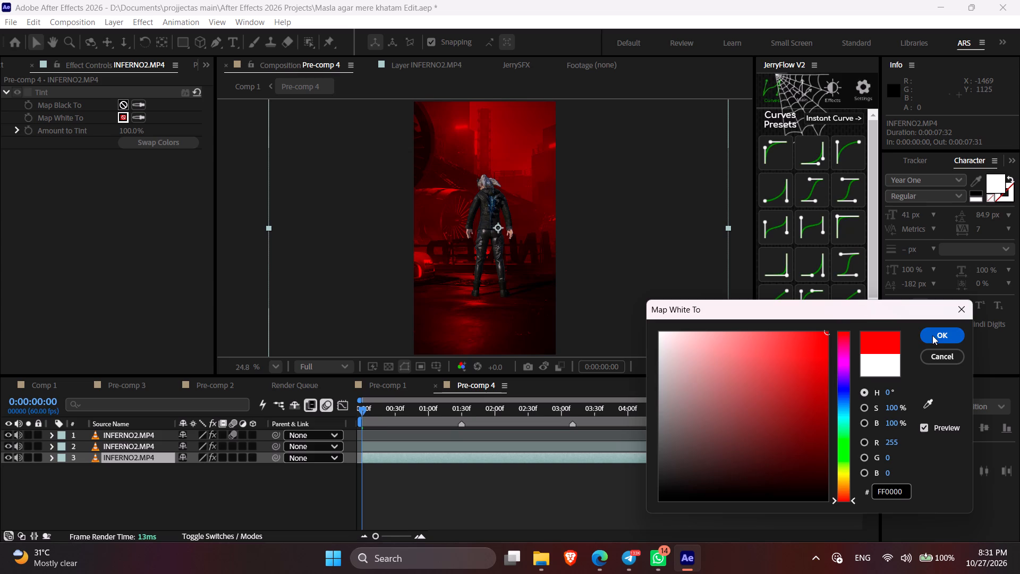
pyautogui.click(932, 335)
# Duplicate the matted character layer and apply Deep Glow 2 to the lower copy, layer 3.
pyautogui.click(429, 449)
pyautogui.hotkey('ctrl', 'd')
pyautogui.click(434, 457)
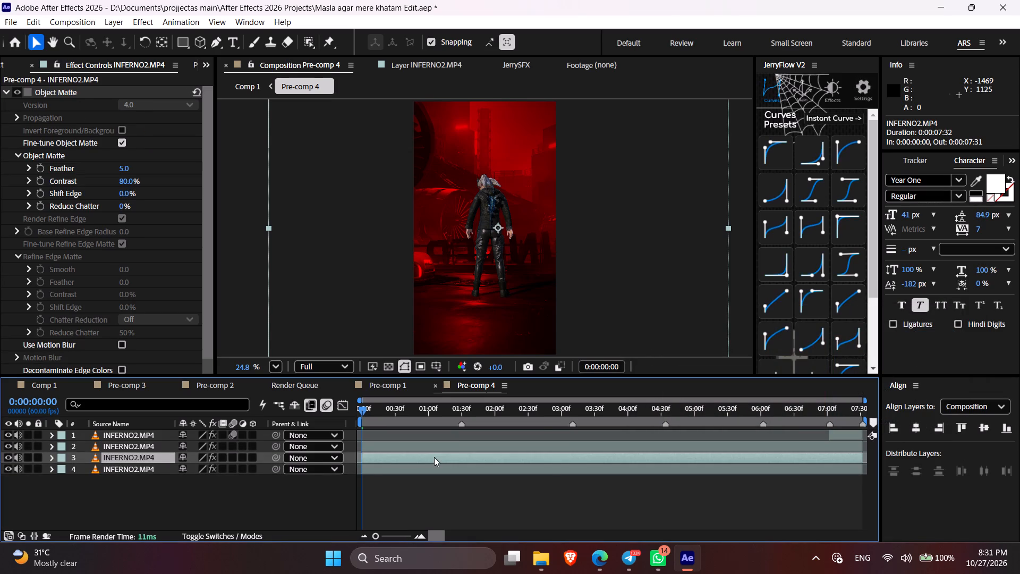
pyautogui.hotkey('ctrl', 'space')
pyautogui.press('d')
pyautogui.press('d')
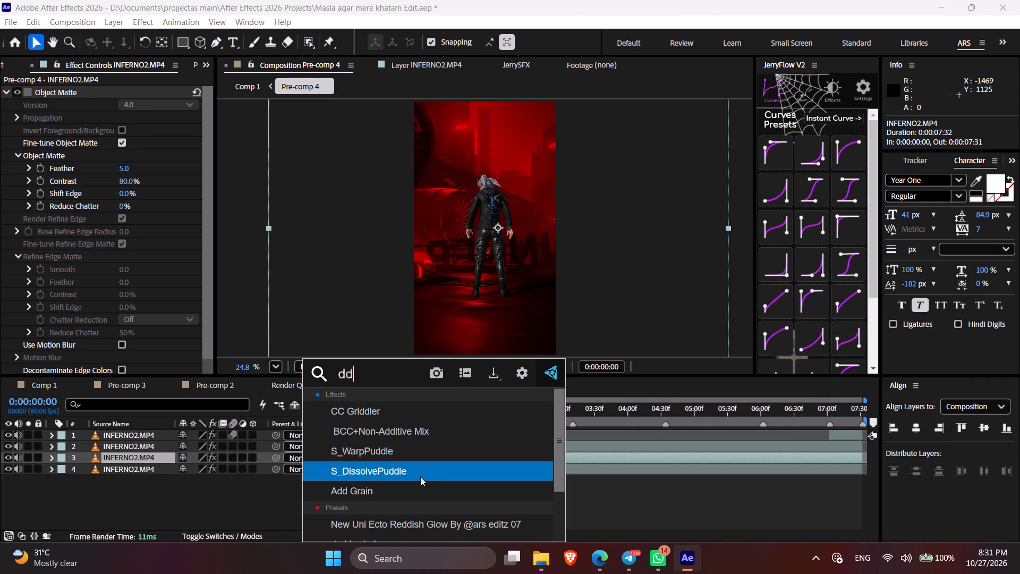
pyautogui.press('BackSpace')
pyautogui.write('ee')
pyautogui.click(373, 422)
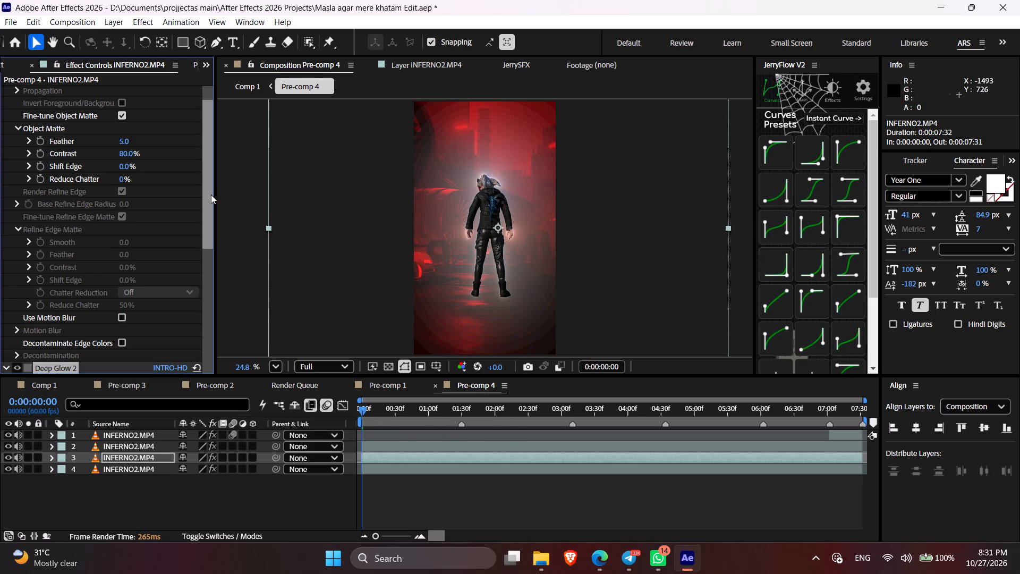
# Set Deep Glow 2's Threshold, Threshold Smooth and Saturation Bias to 50% each on layer 3.
pyautogui.moveTo(211, 195); pyautogui.dragTo(216, 327)
pyautogui.click(15, 232)
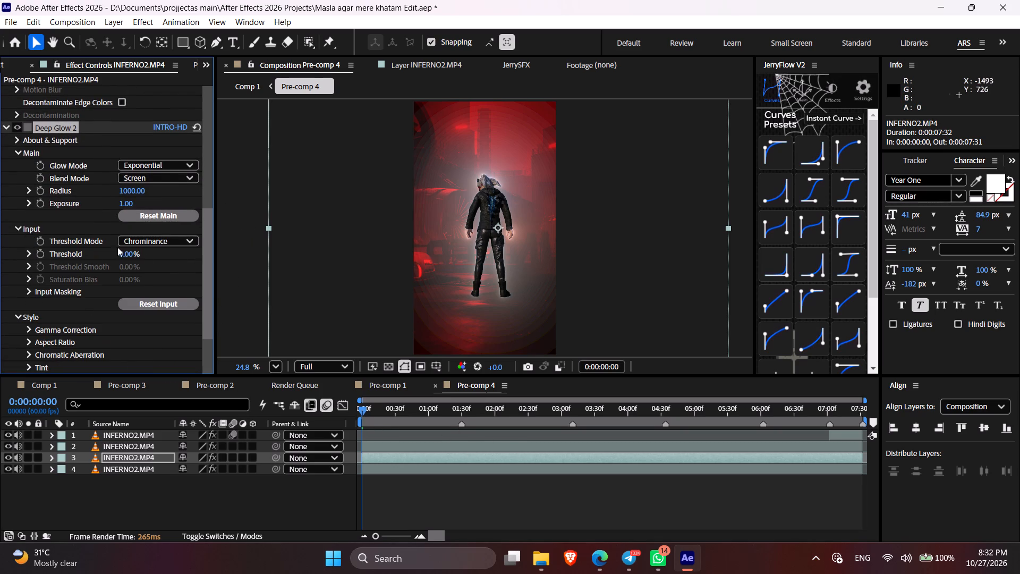
pyautogui.click(125, 254)
pyautogui.press('5')
pyautogui.press('0')
pyautogui.click(144, 268)
pyautogui.click(128, 265)
pyautogui.press('5')
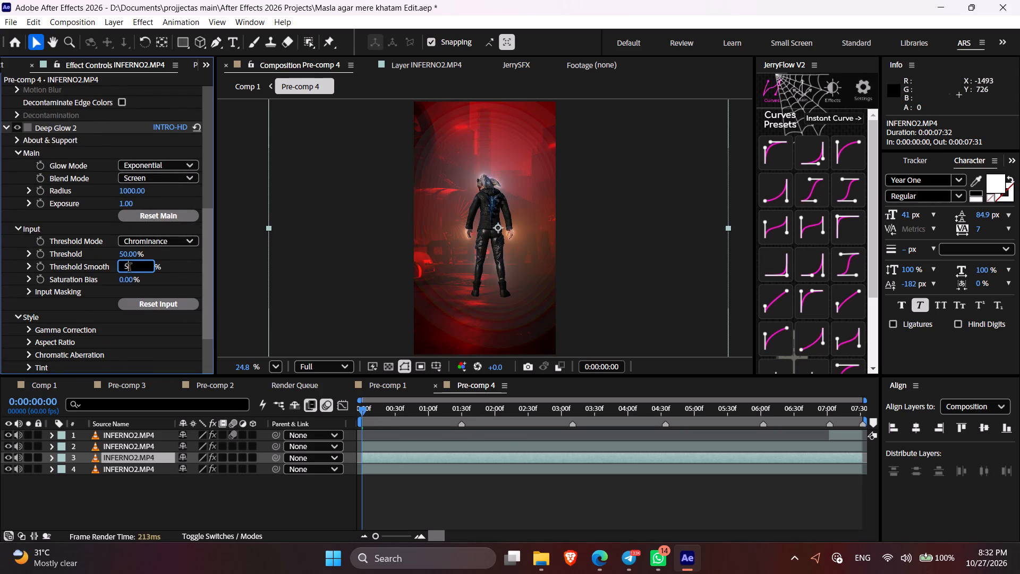
pyautogui.press('0')
pyautogui.click(127, 281)
pyautogui.press('5')
pyautogui.press('0')
pyautogui.click(165, 287)
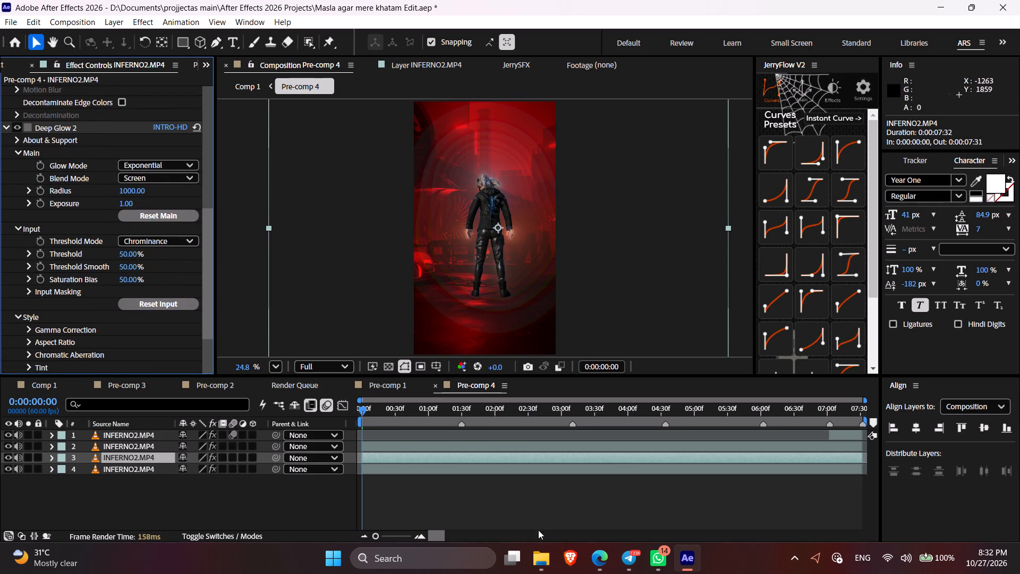
# Preview the glow up to 0:00:02:31 and nudge the glowing layer 3 slightly up and left.
pyautogui.click(466, 492)
pyautogui.click(426, 410)
pyautogui.click(515, 405)
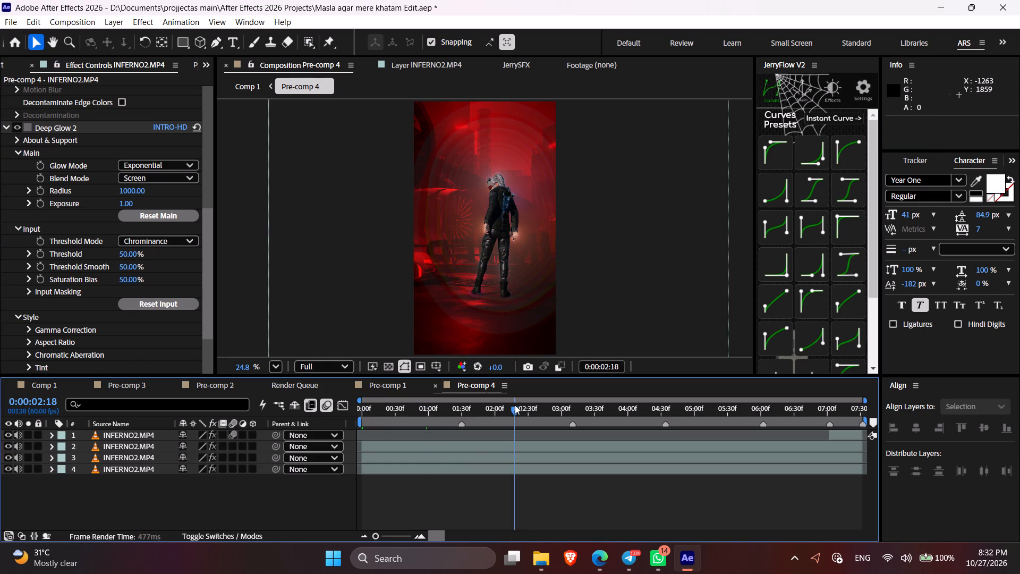
pyautogui.click(529, 405)
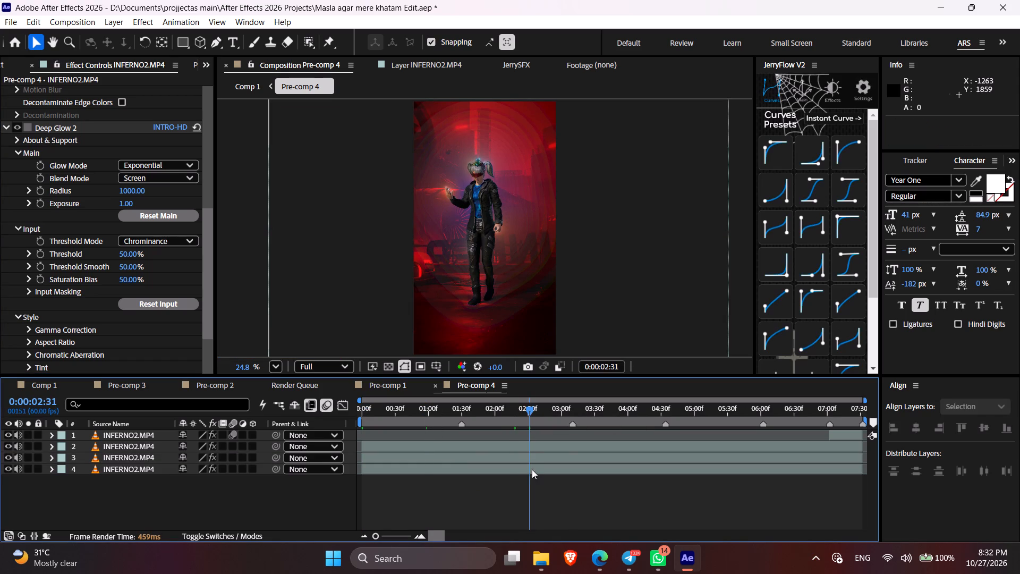
pyautogui.click(451, 459)
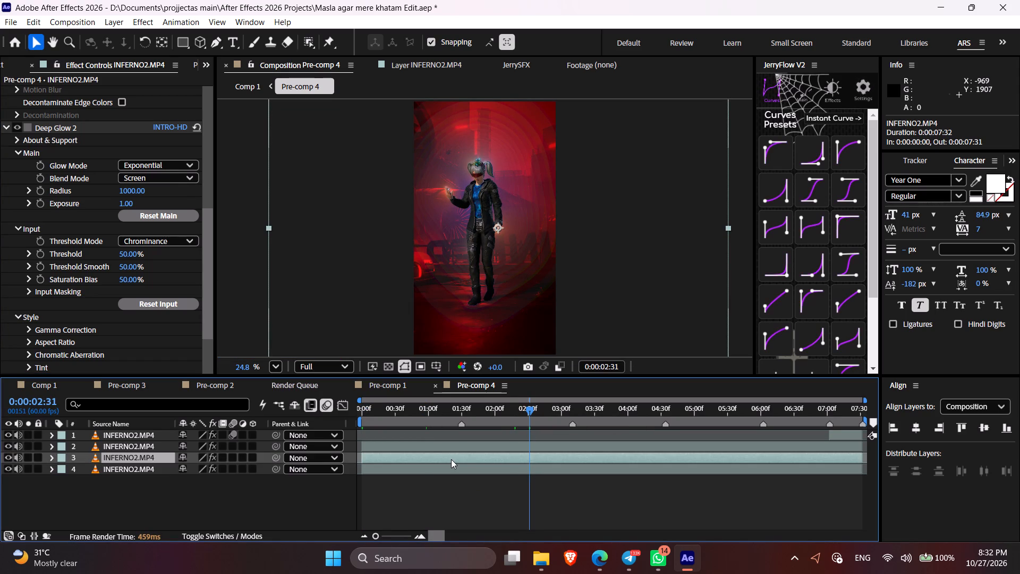
pyautogui.press('Up')
pyautogui.press('Left')
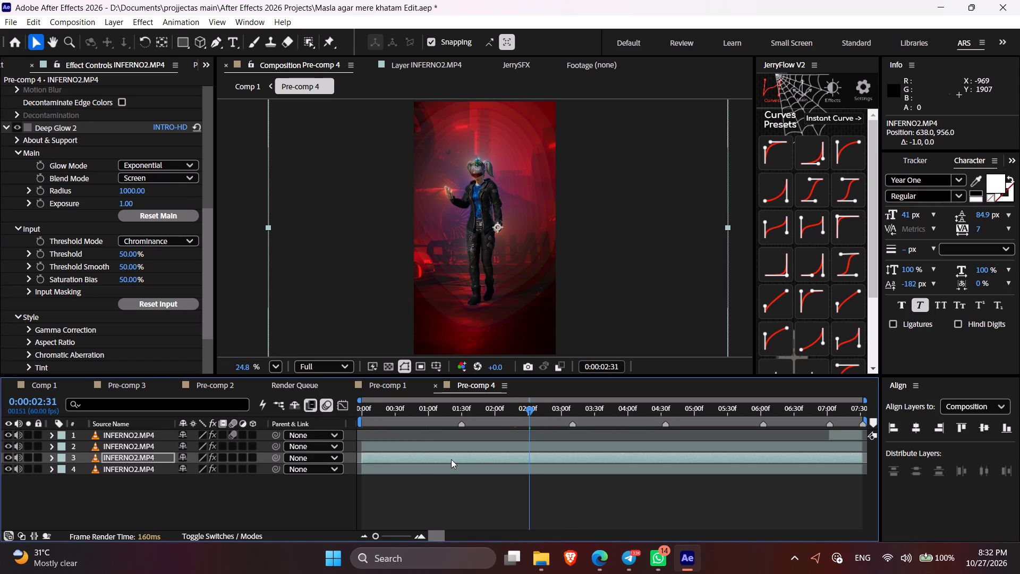
# Apply Drop Shadow to layer 3 with Opacity at 100% and Softness at 5.
pyautogui.click(451, 459)
pyautogui.hotkey('ctrl', 'space')
pyautogui.write('dro')
pyautogui.press('p')
pyautogui.click(388, 412)
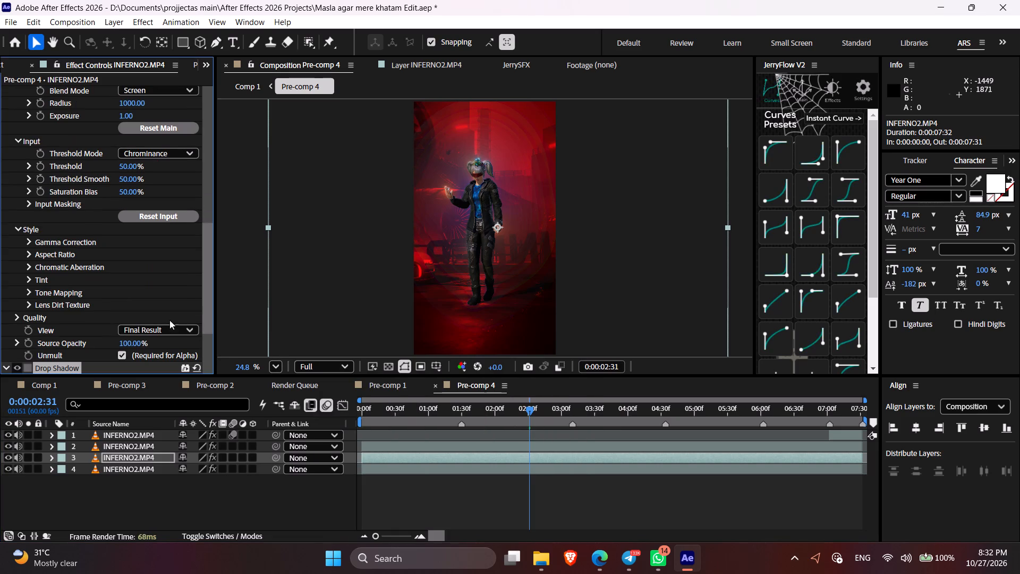
pyautogui.moveTo(206, 293); pyautogui.dragTo(216, 388)
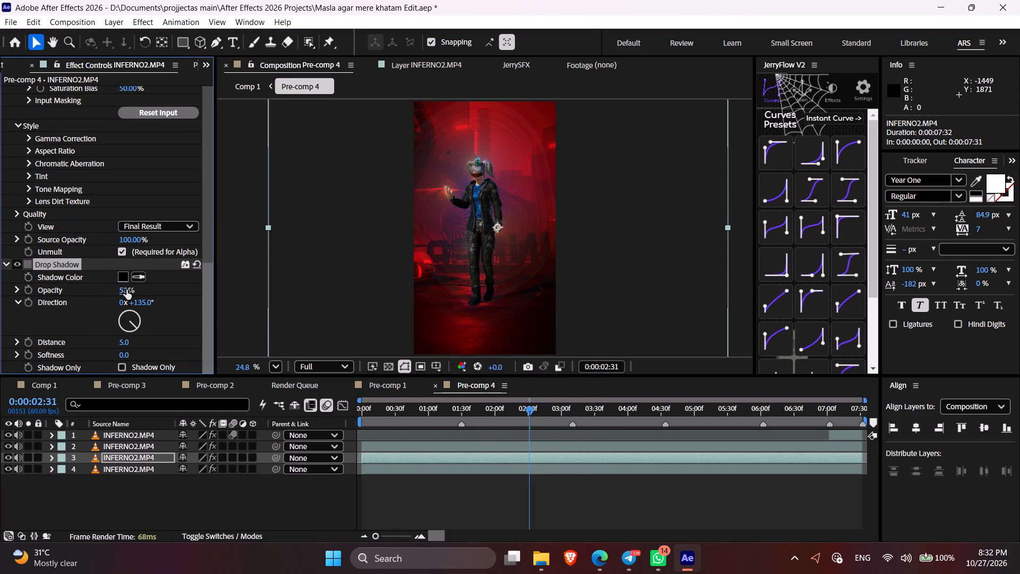
pyautogui.moveTo(125, 290); pyautogui.dragTo(493, 290)
pyautogui.click(124, 359)
pyautogui.press('5')
pyautogui.click(165, 340)
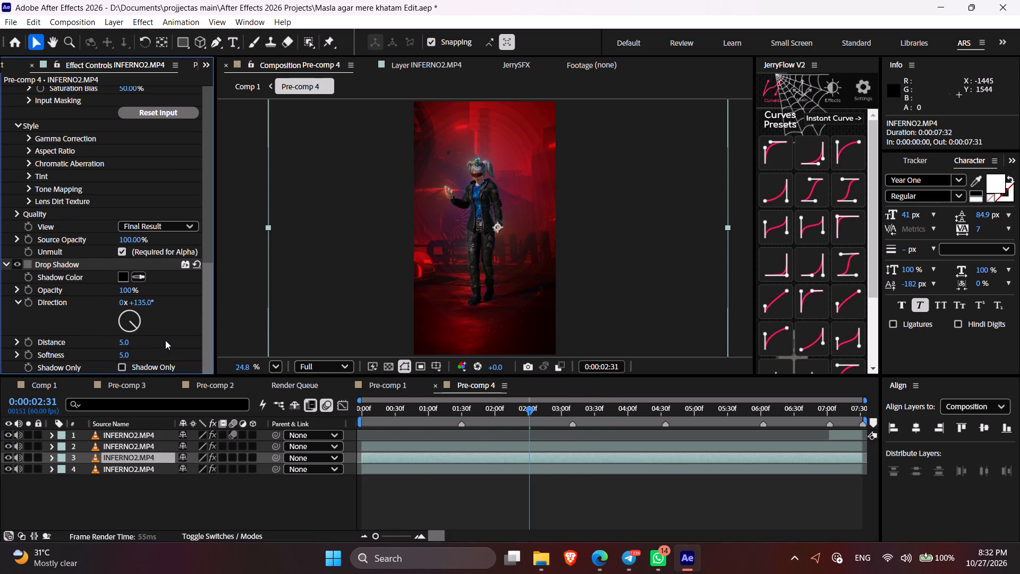
# Save the project.
pyautogui.hotkey('ctrl', 's')
# Raise the Drop Shadow's Softness to 10 on layer 3, judging it at 0:00:03:35.
pyautogui.moveTo(586, 412); pyautogui.dragTo(600, 413)
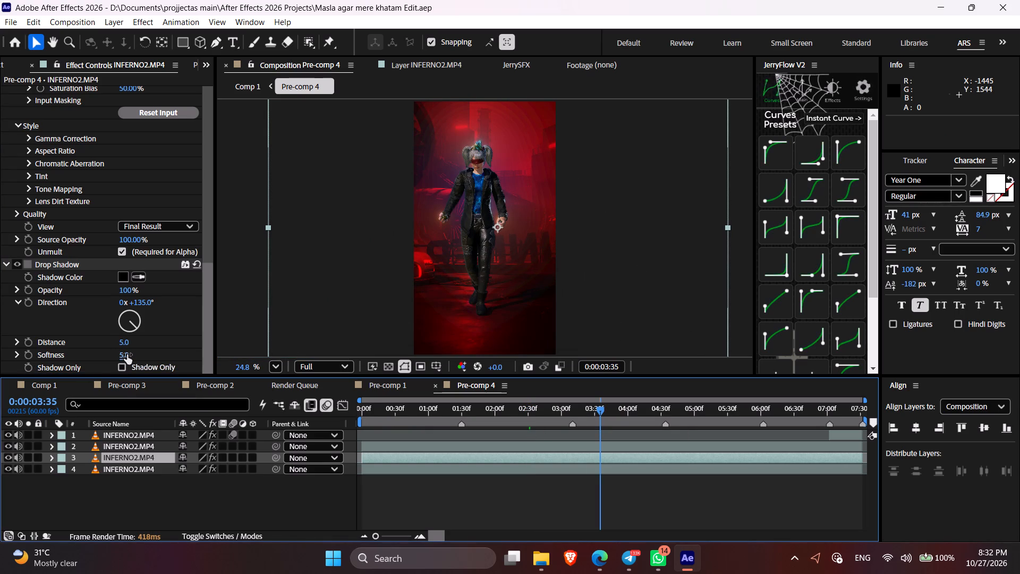
pyautogui.click(127, 354)
pyautogui.press('1')
pyautogui.press('0')
pyautogui.click(146, 340)
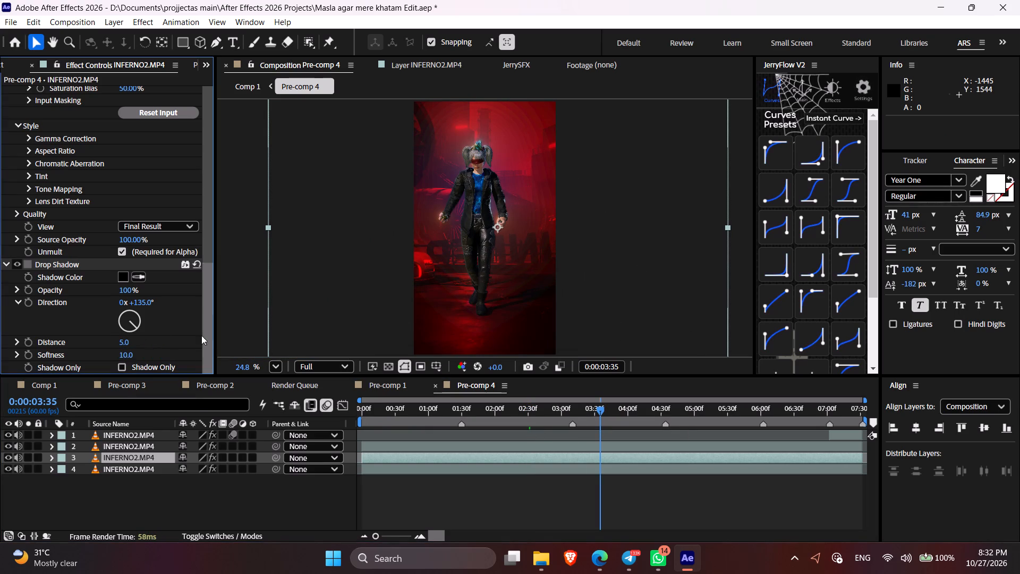
# Examine the glow, shadow and cutout edges around the character's legs at about 0:00:06:00.
pyautogui.moveTo(621, 417); pyautogui.dragTo(698, 428)
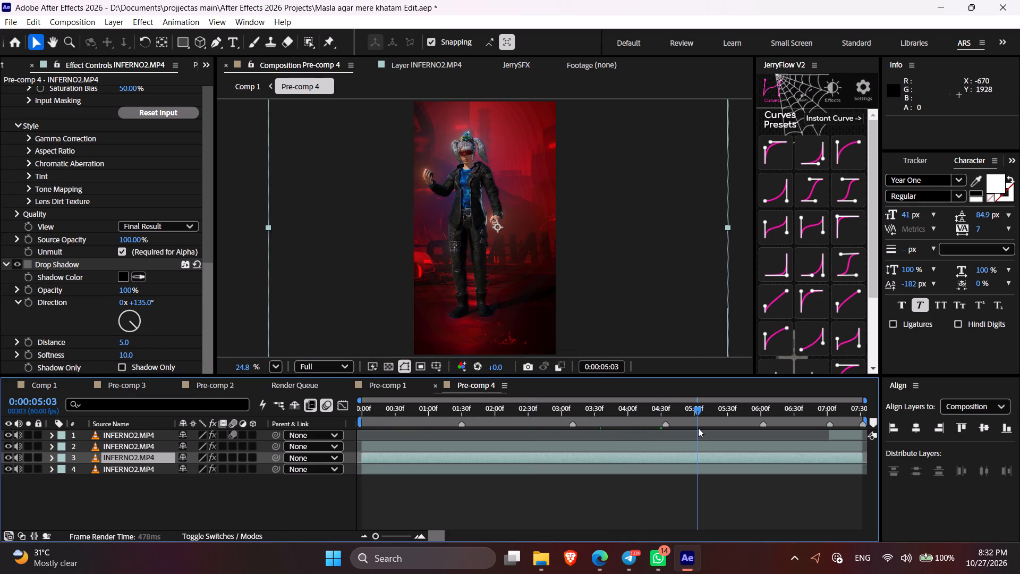
pyautogui.moveTo(698, 428); pyautogui.dragTo(761, 450)
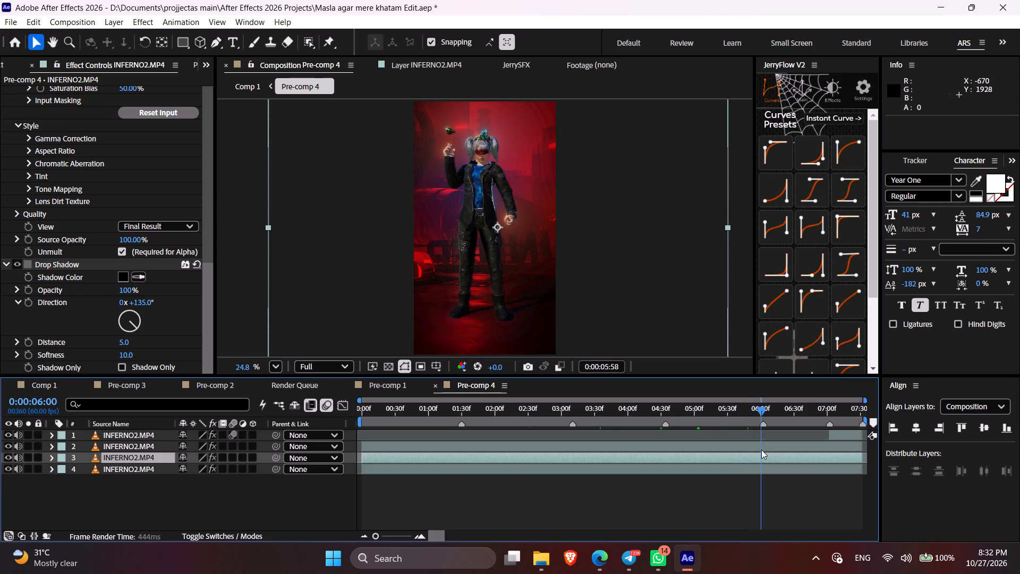
pyautogui.moveTo(761, 450); pyautogui.dragTo(761, 450)
pyautogui.click(512, 488)
pyautogui.press('space')
pyautogui.moveTo(494, 314); pyautogui.dragTo(510, 281)
pyautogui.scroll(3, 507, 272)
pyautogui.scroll(-2, 507, 272)
pyautogui.scroll(1, 507, 272)
pyautogui.scroll(-2, 507, 272)
pyautogui.scroll(8, 507, 272)
pyautogui.press('space')
pyautogui.press('space')
pyautogui.press('space')
pyautogui.press('space')
pyautogui.press('space')
pyautogui.press('space')
pyautogui.press('space')
pyautogui.press('space')
pyautogui.press('space')
pyautogui.press('space')
pyautogui.press('space')
pyautogui.press('space')
pyautogui.press('space')
pyautogui.press('space')
pyautogui.press('space')
pyautogui.press('space')
pyautogui.moveTo(481, 288); pyautogui.dragTo(443, 315)
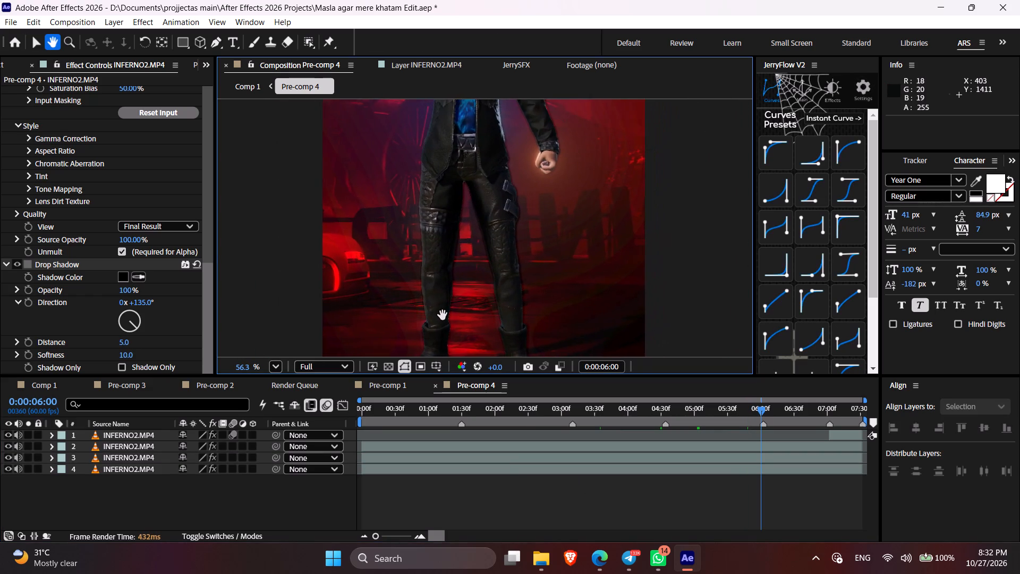
pyautogui.moveTo(443, 315); pyautogui.dragTo(425, 327)
# Solo the bottom red-tinted INFERNO2.MP4 layer and examine its background detail up close around the character's legs.
pyautogui.click(30, 470)
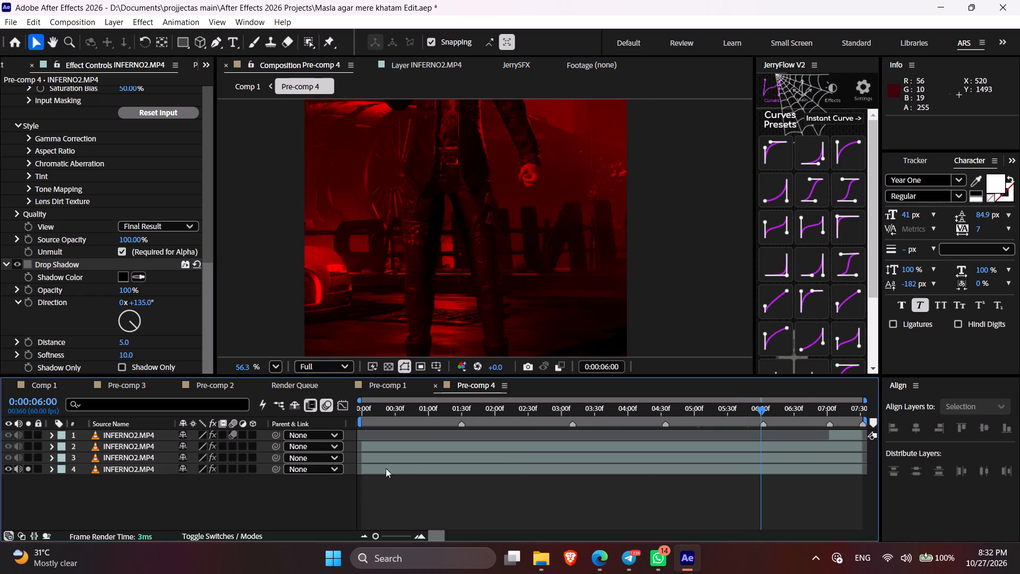
pyautogui.press('space')
pyautogui.press('space')
pyautogui.press('space')
pyautogui.press('space')
pyautogui.press('space')
pyautogui.press('space')
pyautogui.press('space')
pyautogui.press('space')
pyautogui.moveTo(479, 295); pyautogui.dragTo(463, 302)
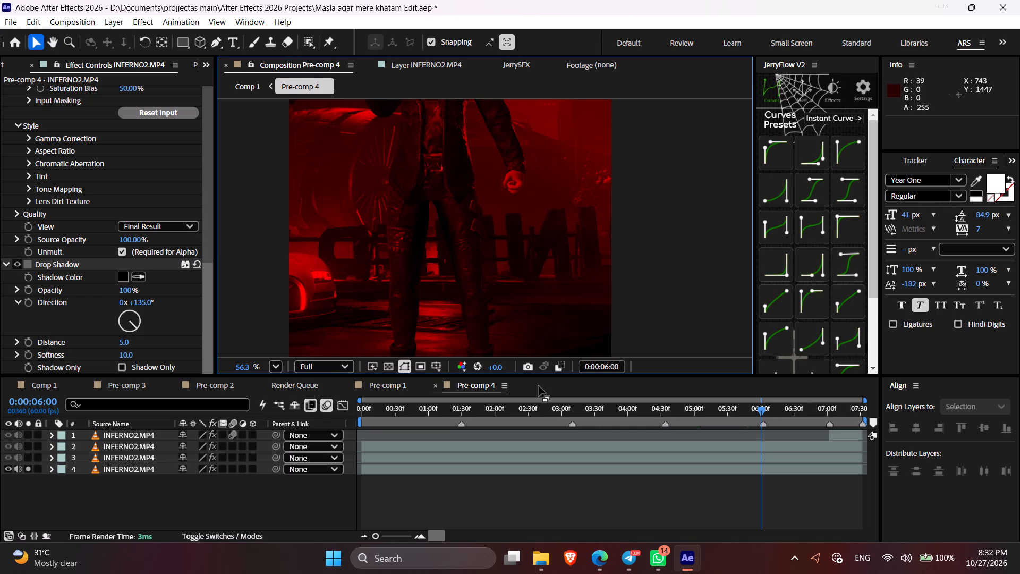
pyautogui.scroll(7, 445, 242)
pyautogui.scroll(-2, 445, 242)
pyautogui.scroll(1, 445, 242)
pyautogui.press('space')
pyautogui.moveTo(469, 282); pyautogui.dragTo(533, 242)
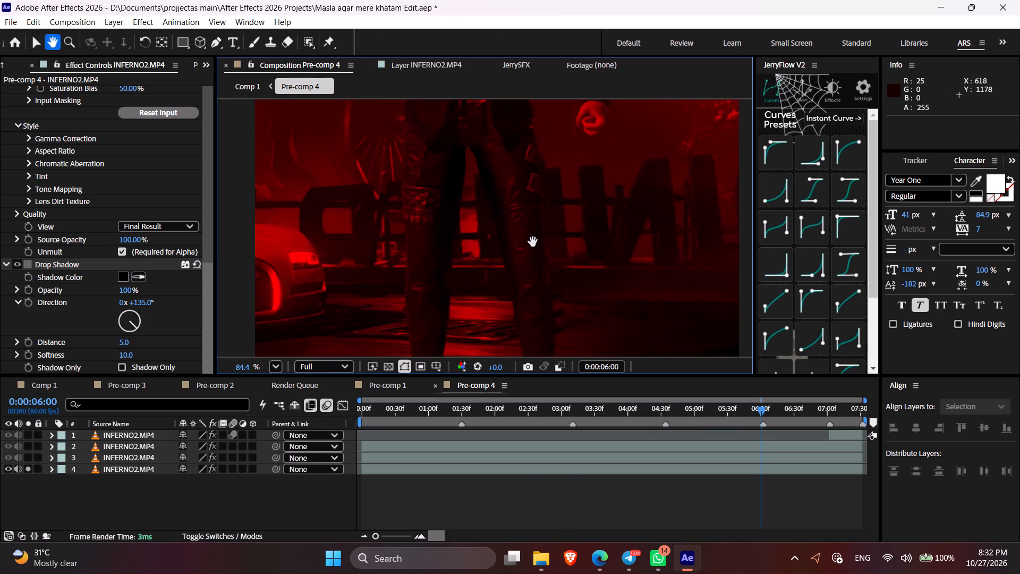
pyautogui.moveTo(533, 242); pyautogui.dragTo(534, 242)
pyautogui.scroll(-1, 535, 273)
pyautogui.scroll(1, 535, 273)
pyautogui.scroll(-1, 535, 278)
pyautogui.press('space')
pyautogui.press('space')
pyautogui.press('space')
pyautogui.moveTo(503, 269); pyautogui.dragTo(509, 289)
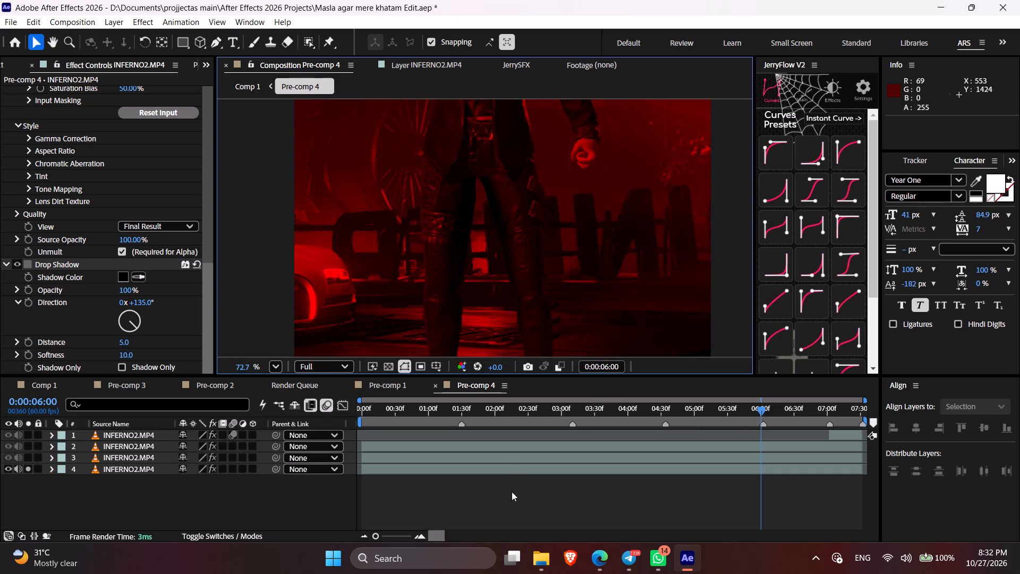
# Examine the red-tinted bottom layer up close in its layer view, finishing back in the Pre-comp 4 composition view.
pyautogui.click(412, 66)
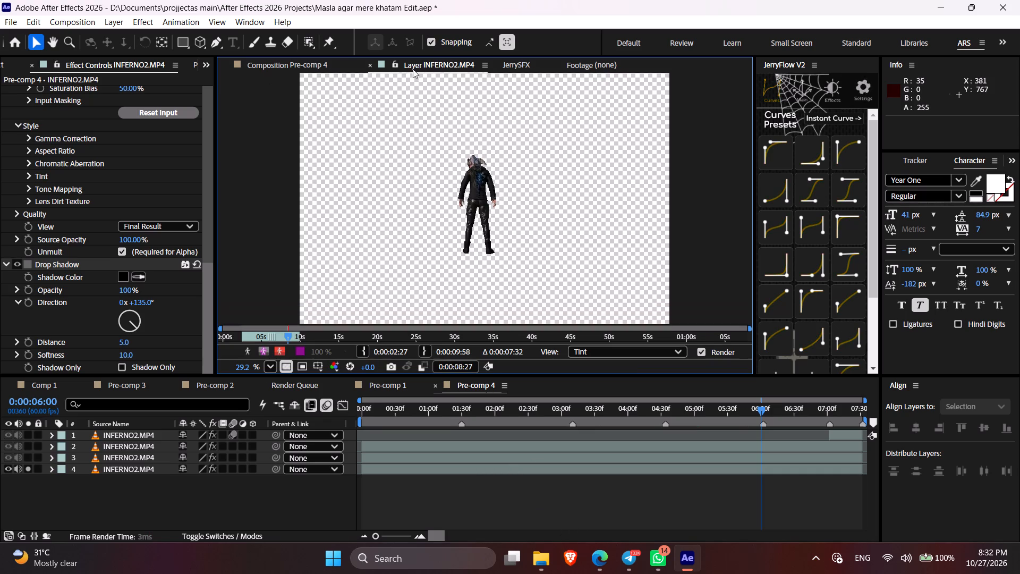
pyautogui.scroll(6, 486, 249)
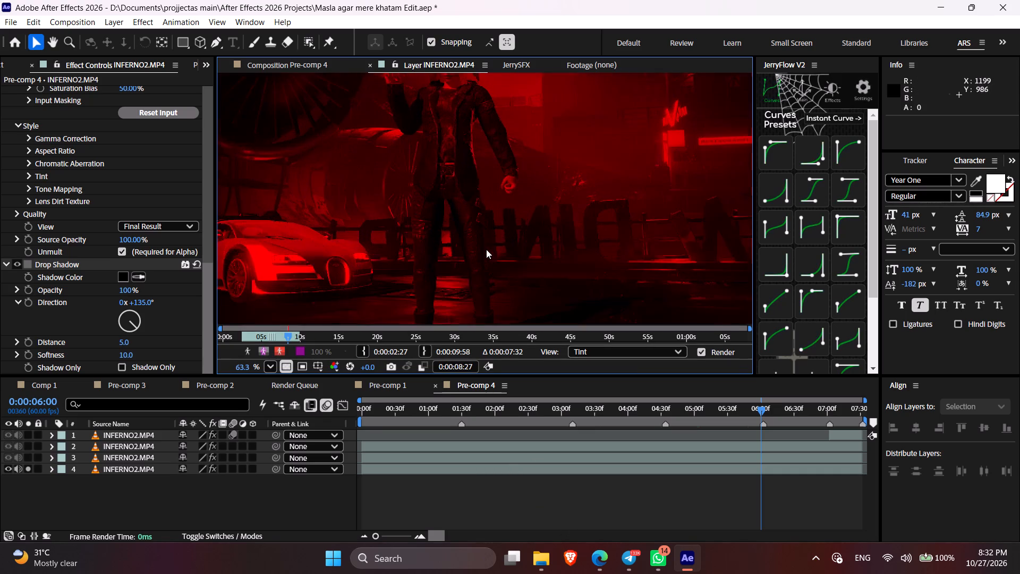
pyautogui.scroll(6, 486, 249)
pyautogui.press('space')
pyautogui.press('space')
pyautogui.moveTo(480, 264); pyautogui.dragTo(435, 213)
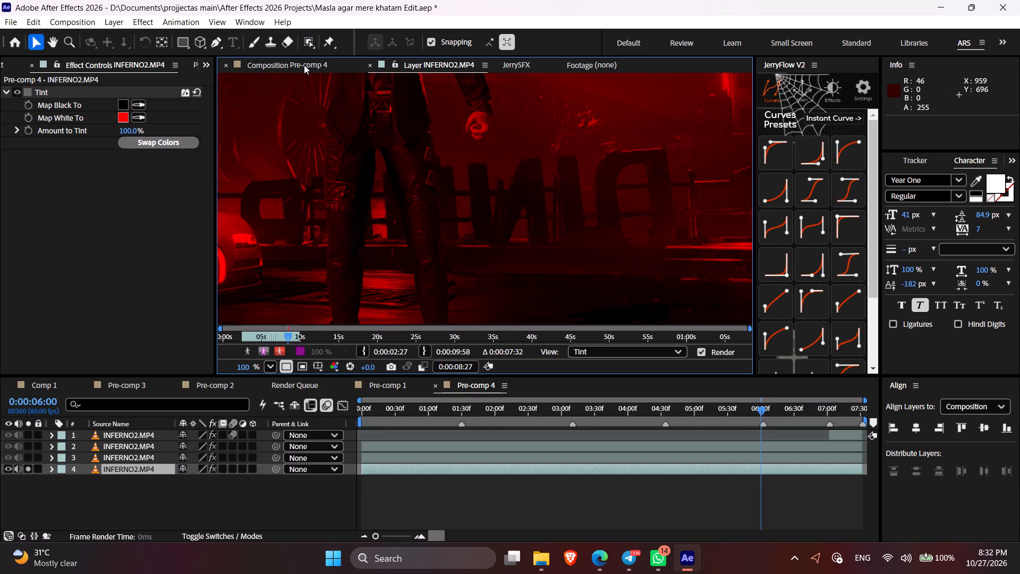
pyautogui.click(304, 65)
# Copy the 4GS I RAJPUT text layer from Comp 1 into Pre-comp 4, just above the bottom red-tinted INFERNO2.MP4 layer.
pyautogui.click(53, 390)
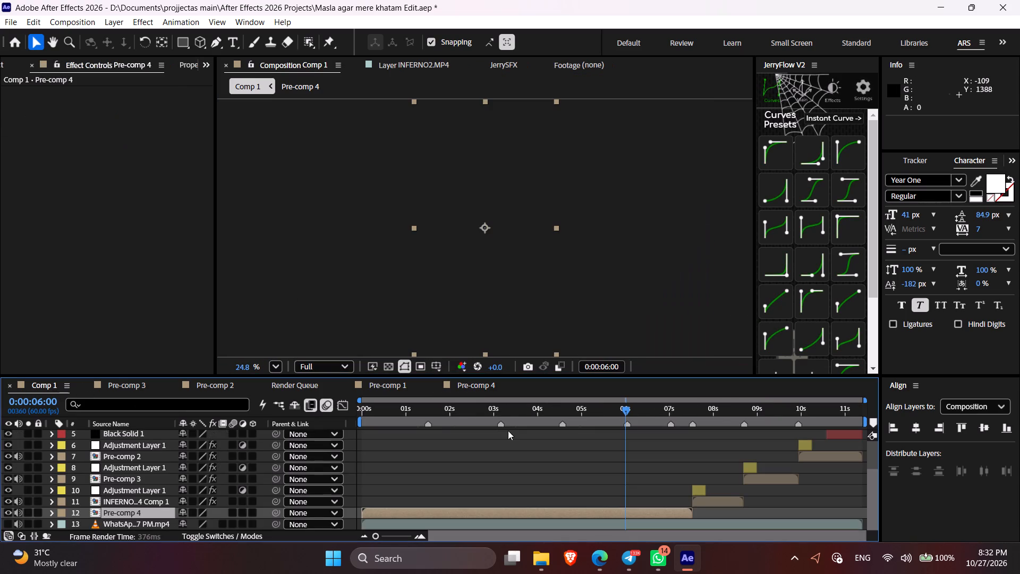
pyautogui.scroll(1, 480, 433)
pyautogui.scroll(-3, 480, 434)
pyautogui.scroll(1, 482, 435)
pyautogui.scroll(-1, 483, 435)
pyautogui.scroll(3, 483, 435)
pyautogui.click(483, 435)
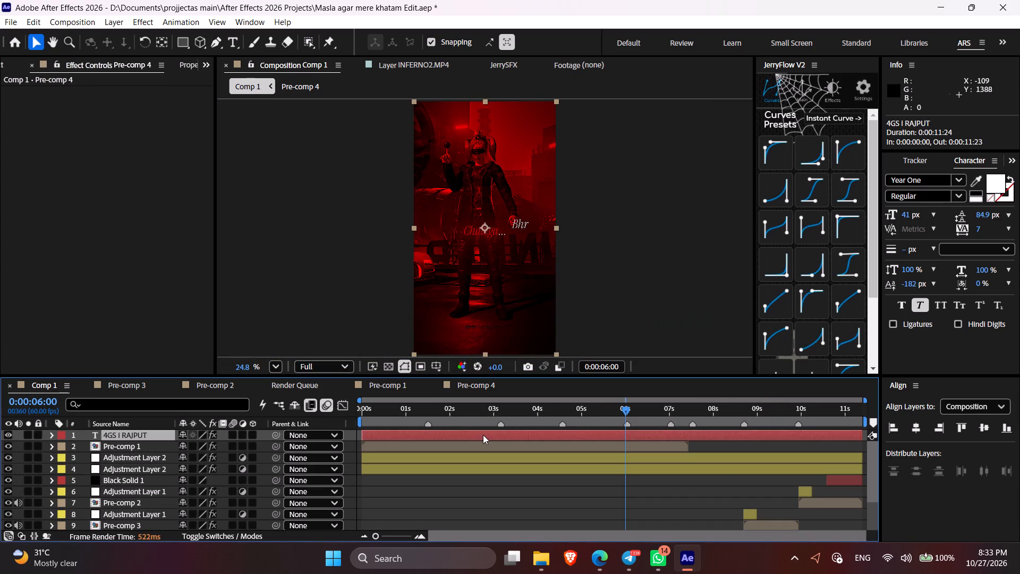
pyautogui.hotkey('ctrl', 'c')
pyautogui.click(483, 385)
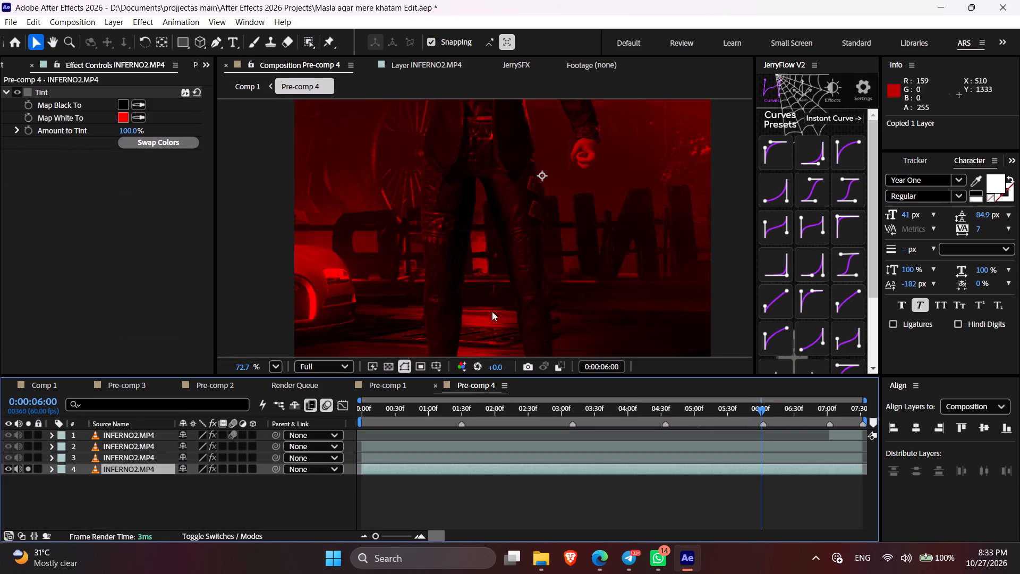
pyautogui.scroll(2, 495, 293)
pyautogui.click(456, 488)
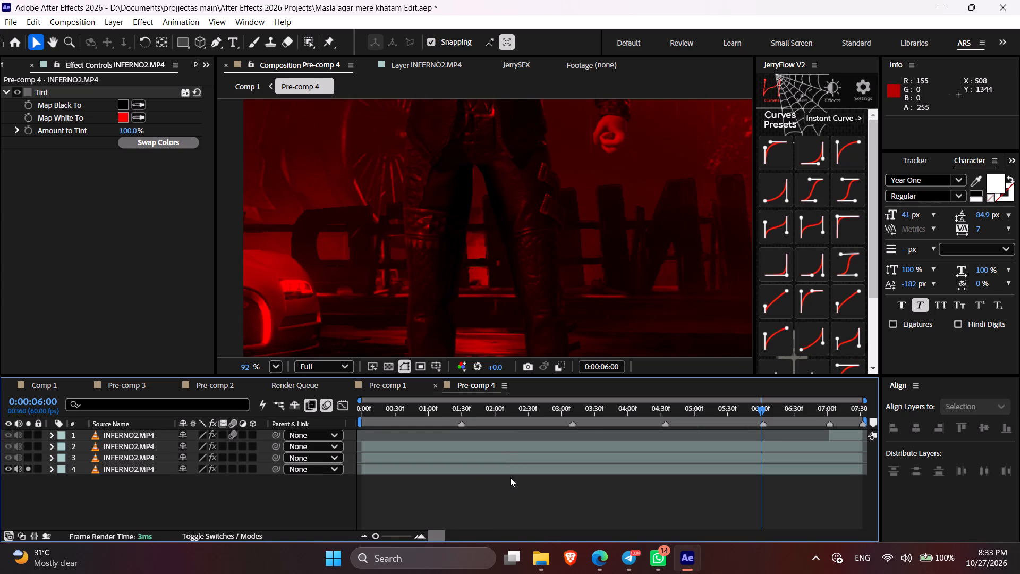
pyautogui.click(501, 470)
pyautogui.hotkey('ctrl', 'v')
# Change the blending mode of the pasted 4GS I RAJPUT text layer.
pyautogui.scroll(-7, 539, 317)
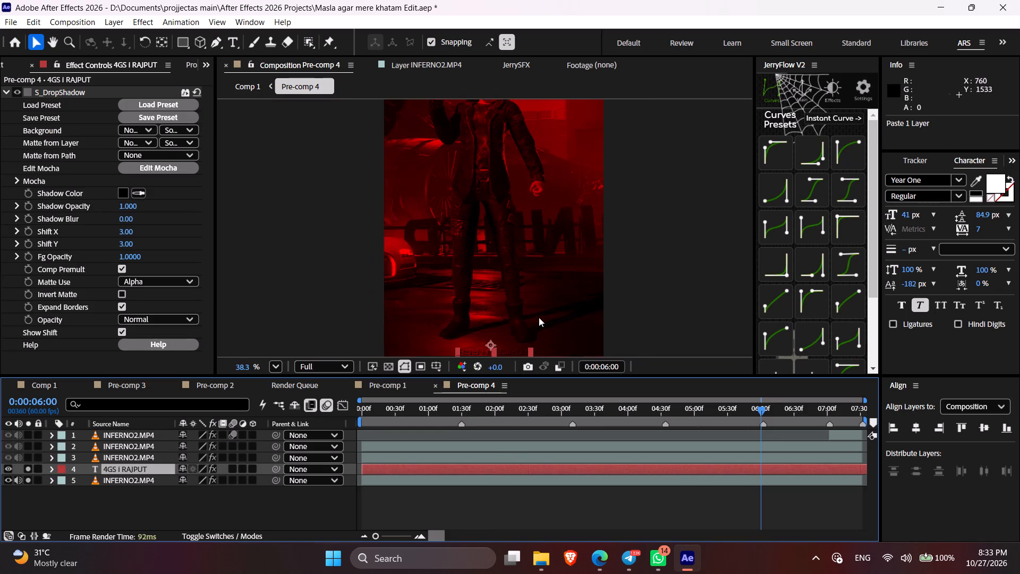
pyautogui.click(78, 88)
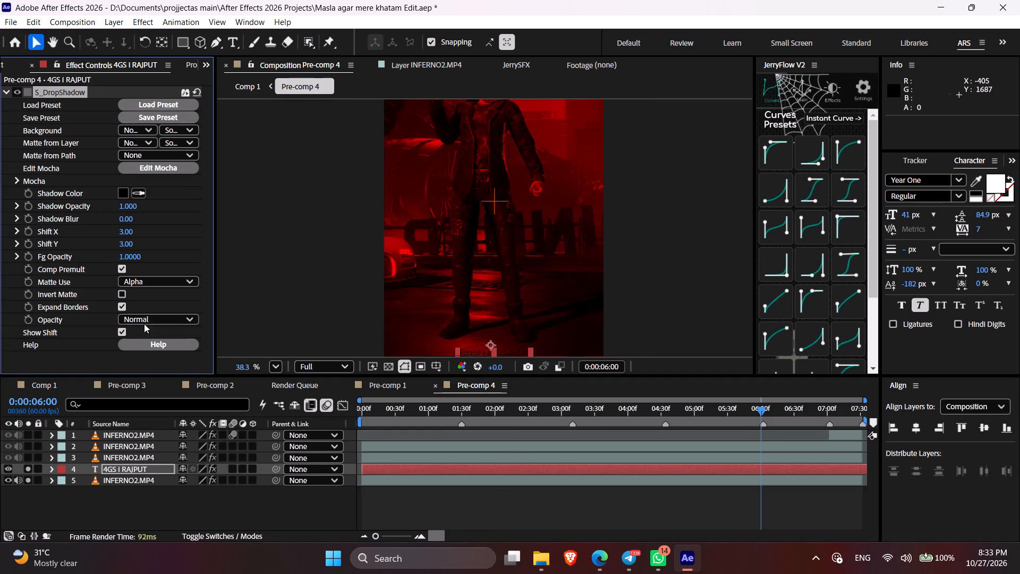
pyautogui.rightClick(601, 473)
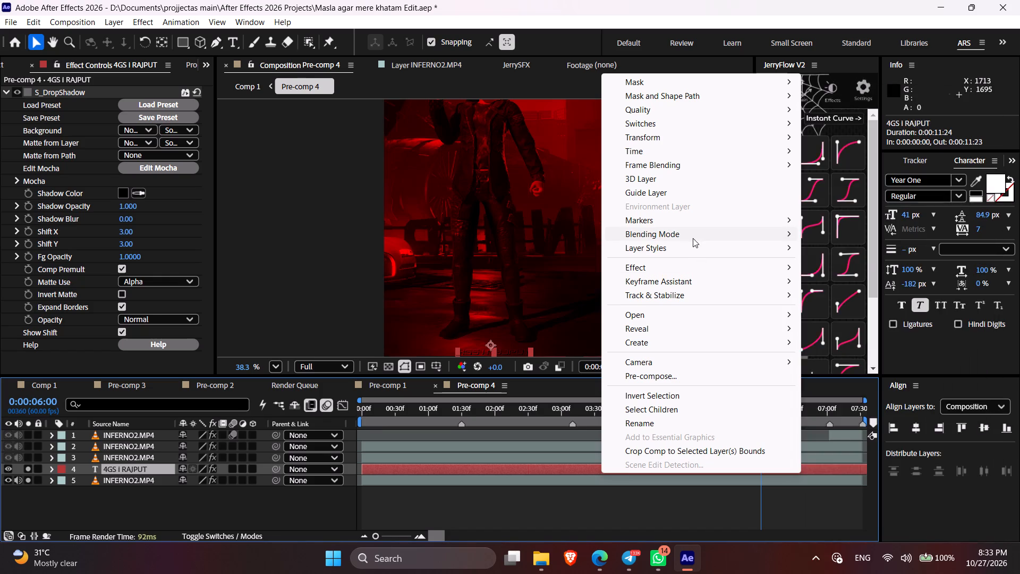
pyautogui.click(820, 93)
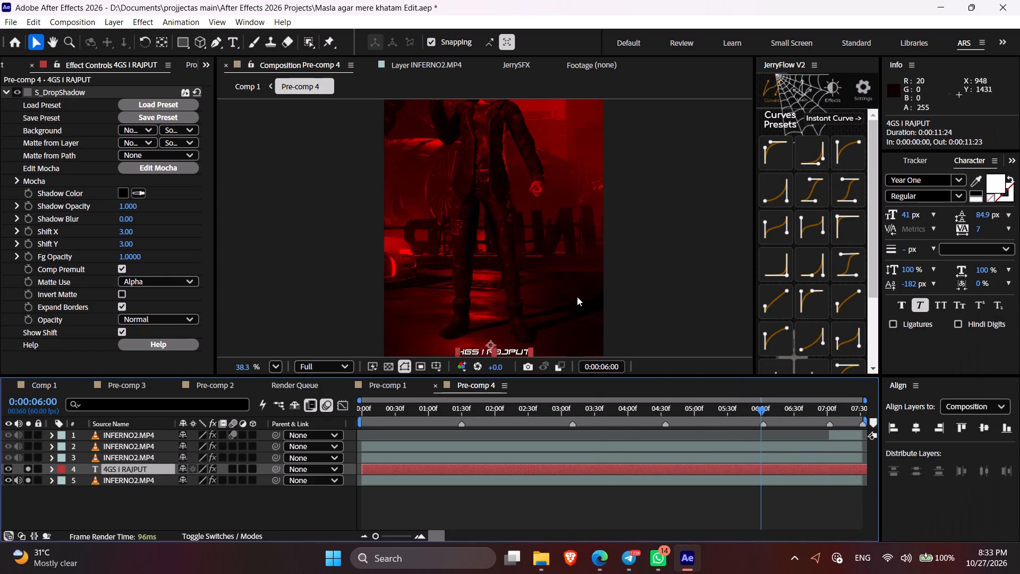
# Move the 4GS I RAJPUT text up across the character's lower legs, to a position of about 498, 1216.
pyautogui.scroll(3, 577, 297)
pyautogui.press('space')
pyautogui.moveTo(577, 324); pyautogui.dragTo(578, 261)
pyautogui.moveTo(514, 349); pyautogui.dragTo(521, 180)
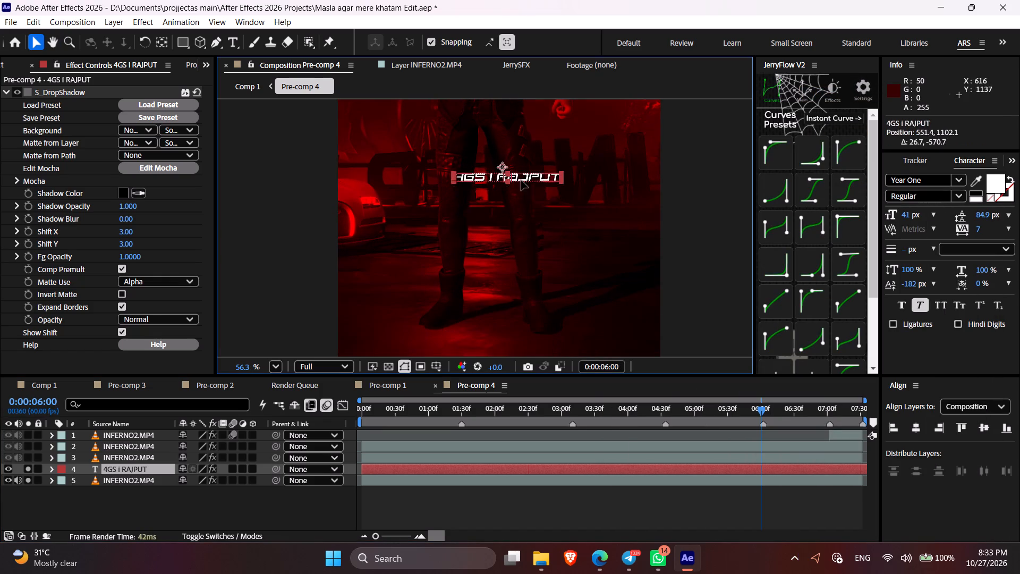
pyautogui.moveTo(521, 180); pyautogui.dragTo(506, 212)
pyautogui.press('space')
pyautogui.moveTo(515, 262); pyautogui.dragTo(521, 297)
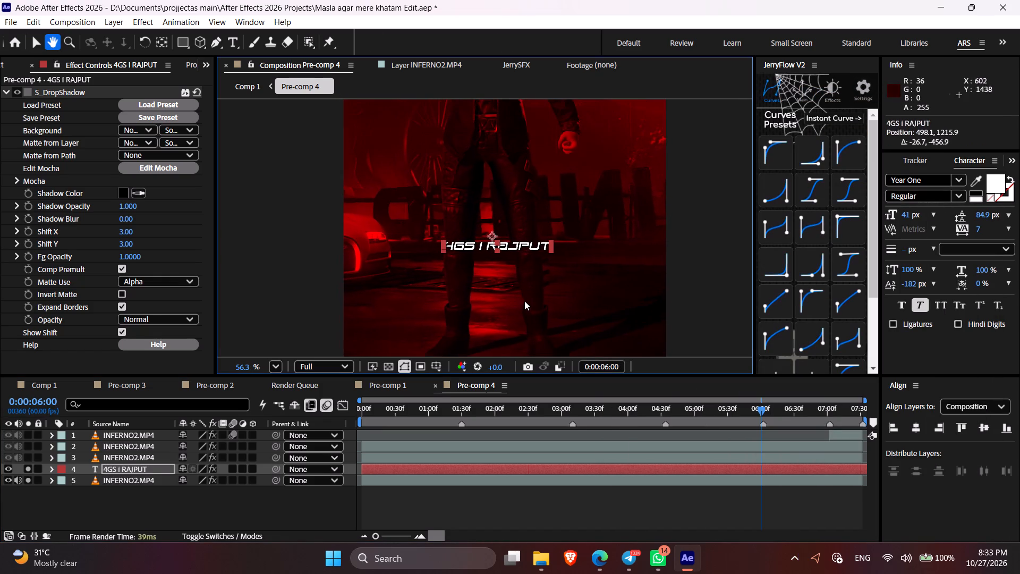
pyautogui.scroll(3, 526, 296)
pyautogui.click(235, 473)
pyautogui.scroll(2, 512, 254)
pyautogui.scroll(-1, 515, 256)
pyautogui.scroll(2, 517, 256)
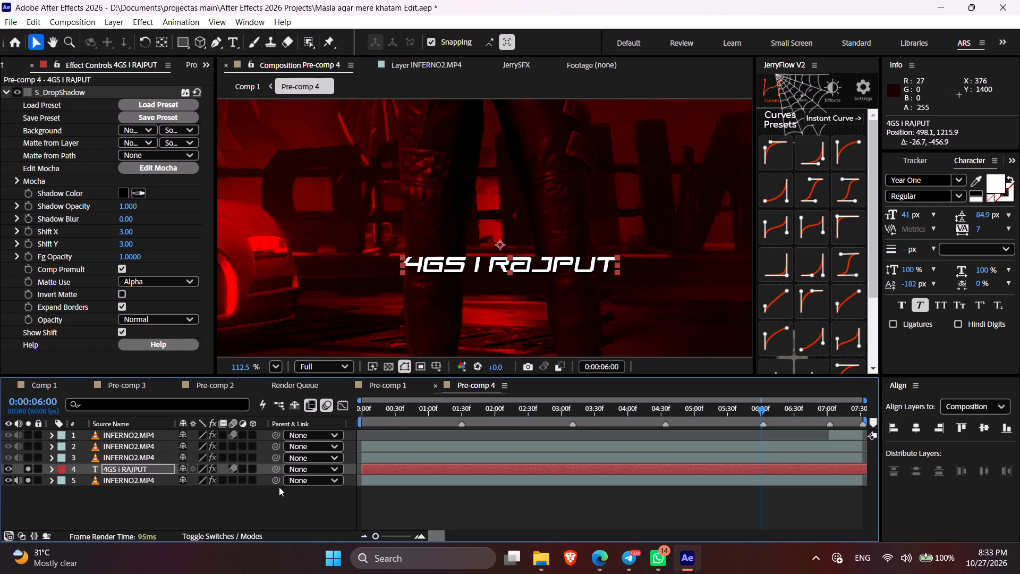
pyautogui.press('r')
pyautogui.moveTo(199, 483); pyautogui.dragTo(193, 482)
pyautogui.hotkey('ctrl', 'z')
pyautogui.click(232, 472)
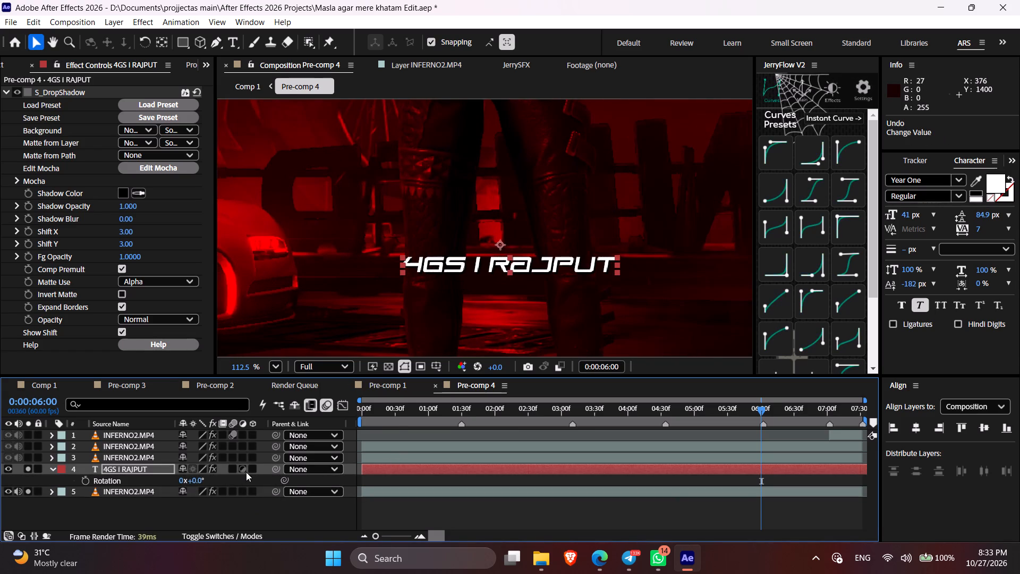
# Make the 4GS I RAJPUT text layer 3D and turn it around its Y axis to an orientation of about 6.6°.
pyautogui.click(250, 471)
pyautogui.moveTo(541, 251); pyautogui.dragTo(530, 252)
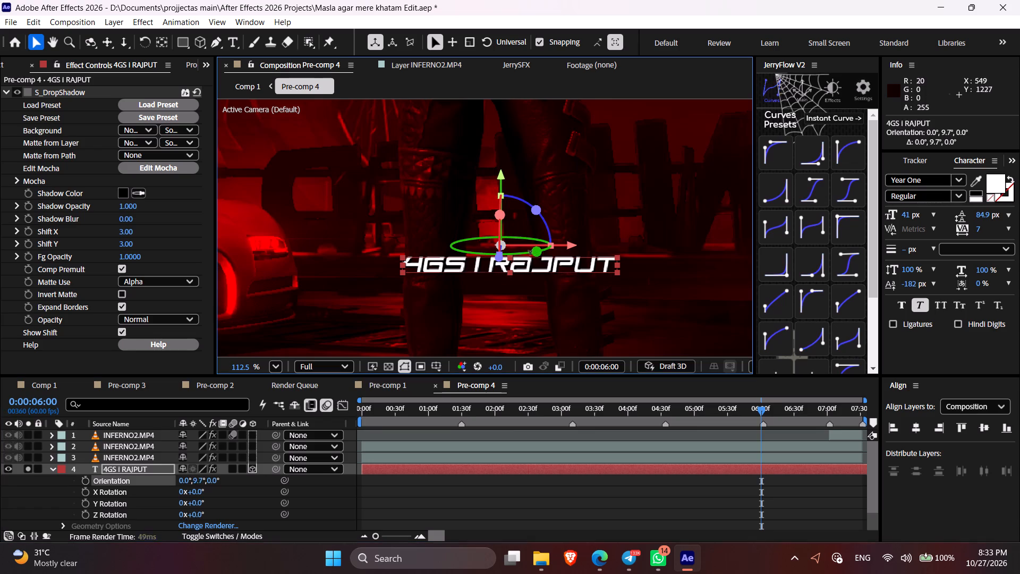
pyautogui.moveTo(530, 252); pyautogui.dragTo(530, 251)
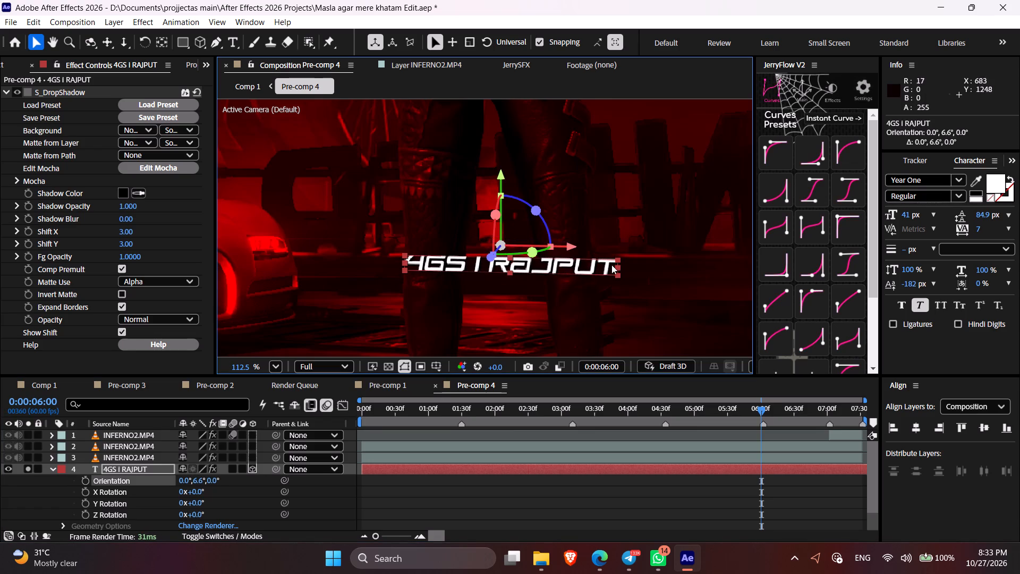
# Scale the 4GS I RAJPUT text layer up uniformly to 195%.
pyautogui.press('s')
pyautogui.moveTo(224, 480); pyautogui.dragTo(227, 480)
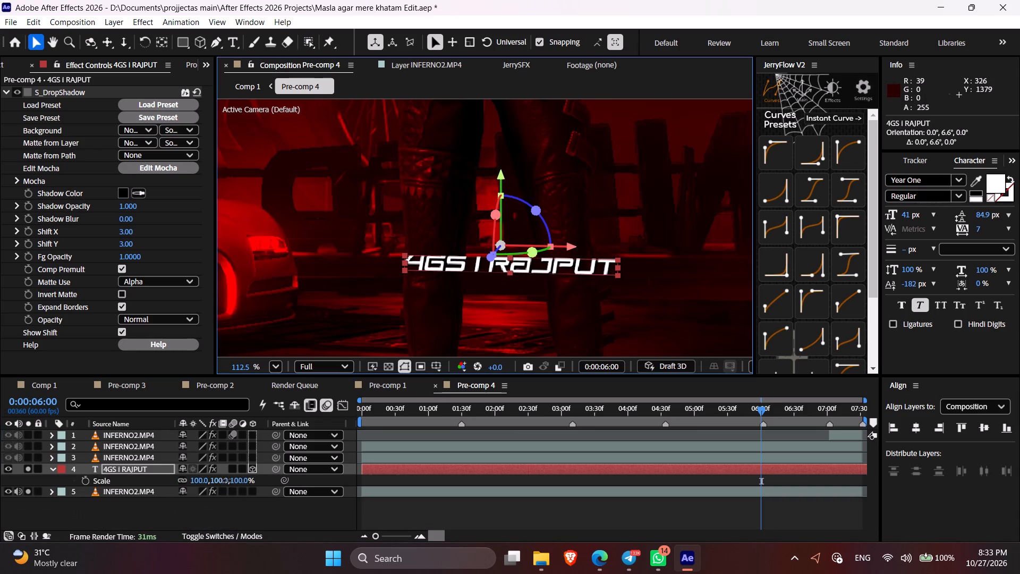
pyautogui.moveTo(227, 480); pyautogui.dragTo(302, 495)
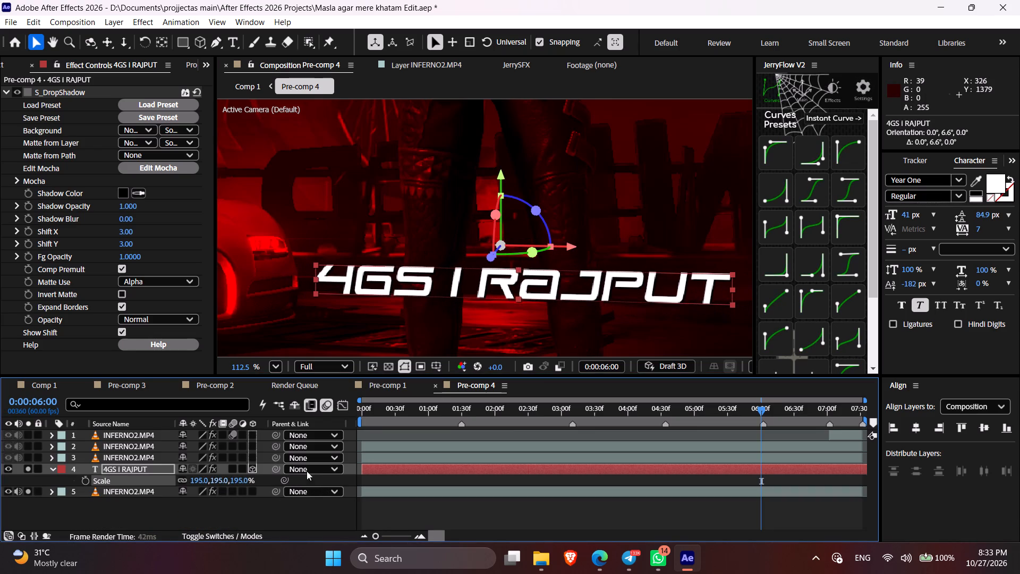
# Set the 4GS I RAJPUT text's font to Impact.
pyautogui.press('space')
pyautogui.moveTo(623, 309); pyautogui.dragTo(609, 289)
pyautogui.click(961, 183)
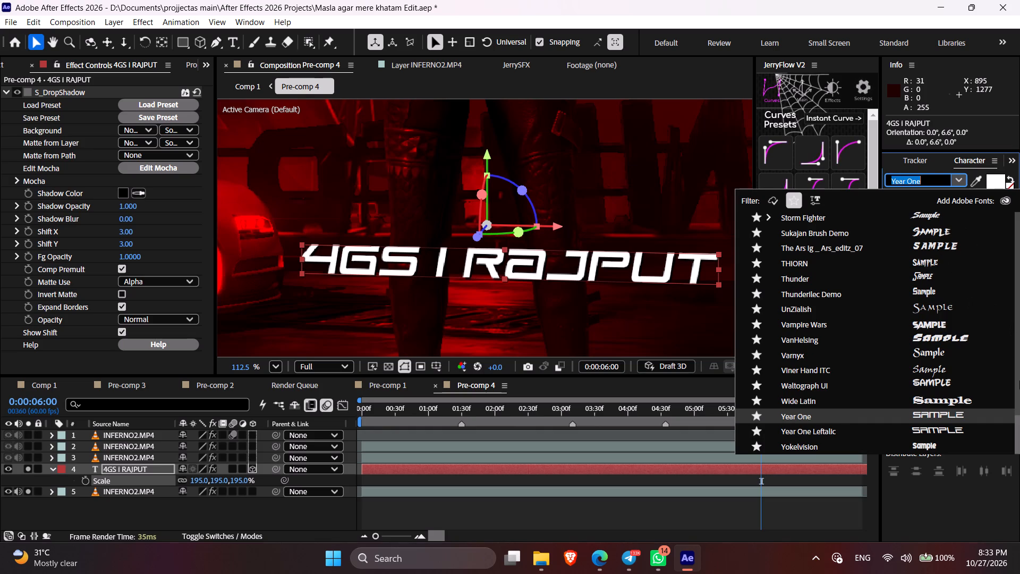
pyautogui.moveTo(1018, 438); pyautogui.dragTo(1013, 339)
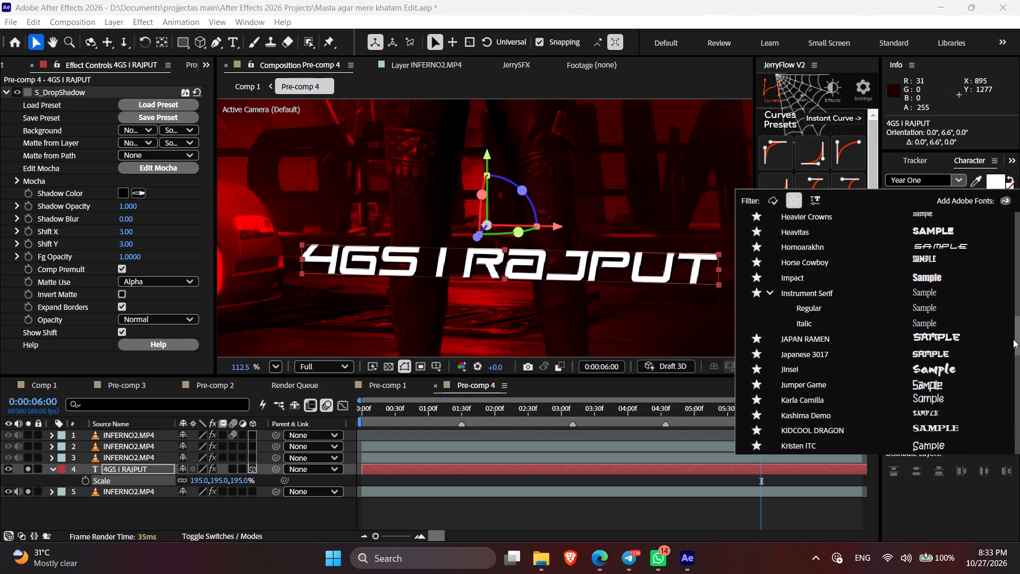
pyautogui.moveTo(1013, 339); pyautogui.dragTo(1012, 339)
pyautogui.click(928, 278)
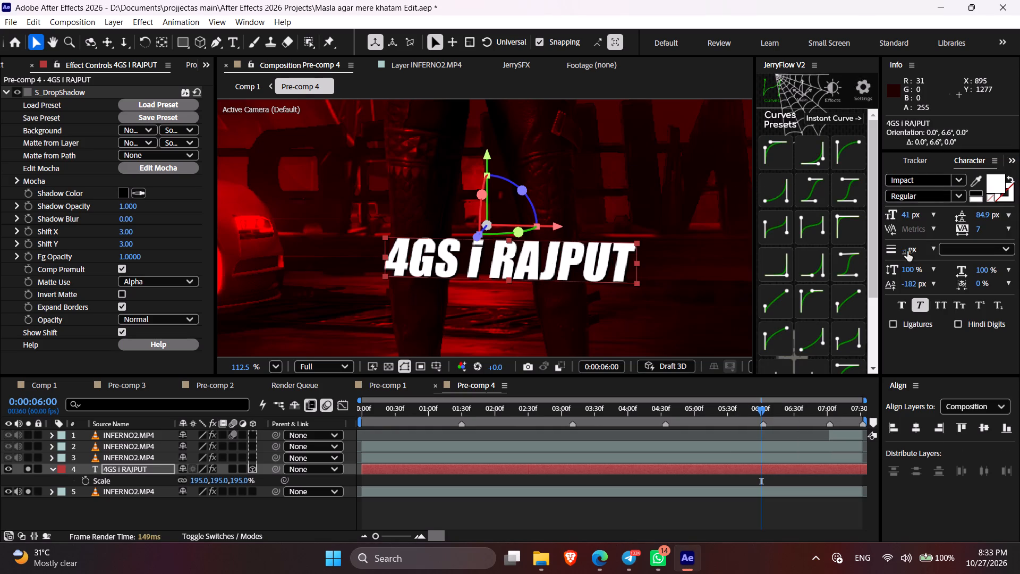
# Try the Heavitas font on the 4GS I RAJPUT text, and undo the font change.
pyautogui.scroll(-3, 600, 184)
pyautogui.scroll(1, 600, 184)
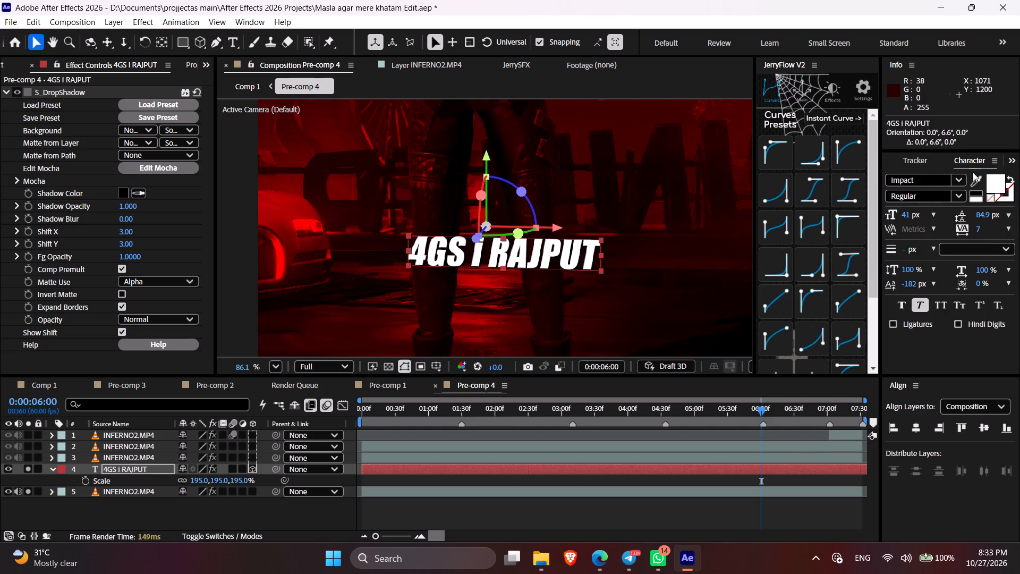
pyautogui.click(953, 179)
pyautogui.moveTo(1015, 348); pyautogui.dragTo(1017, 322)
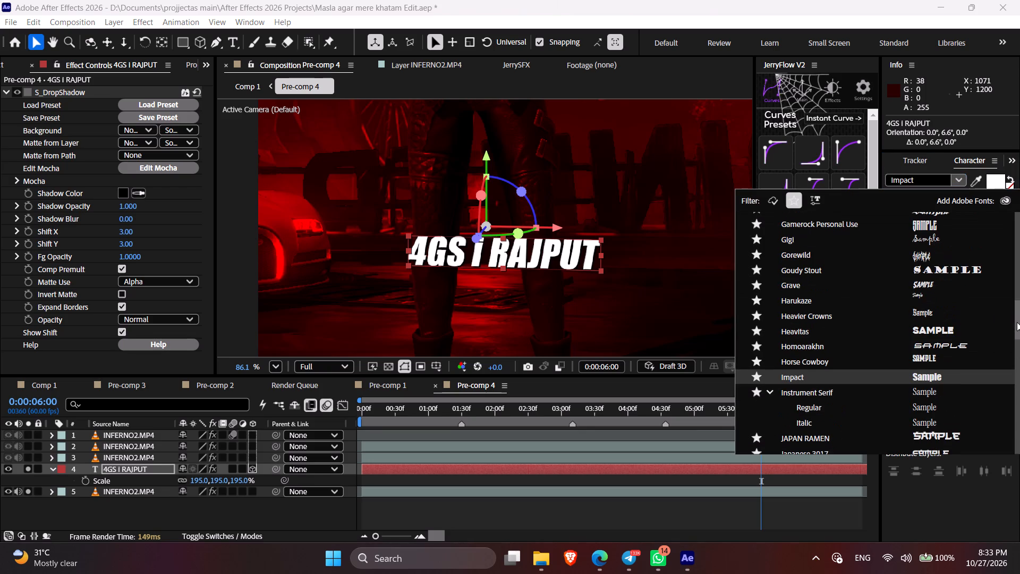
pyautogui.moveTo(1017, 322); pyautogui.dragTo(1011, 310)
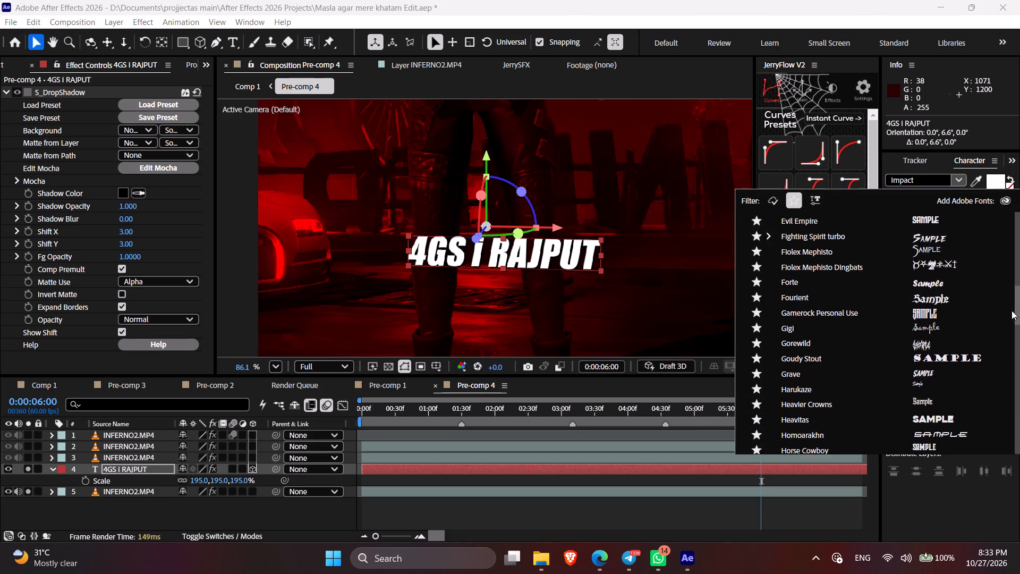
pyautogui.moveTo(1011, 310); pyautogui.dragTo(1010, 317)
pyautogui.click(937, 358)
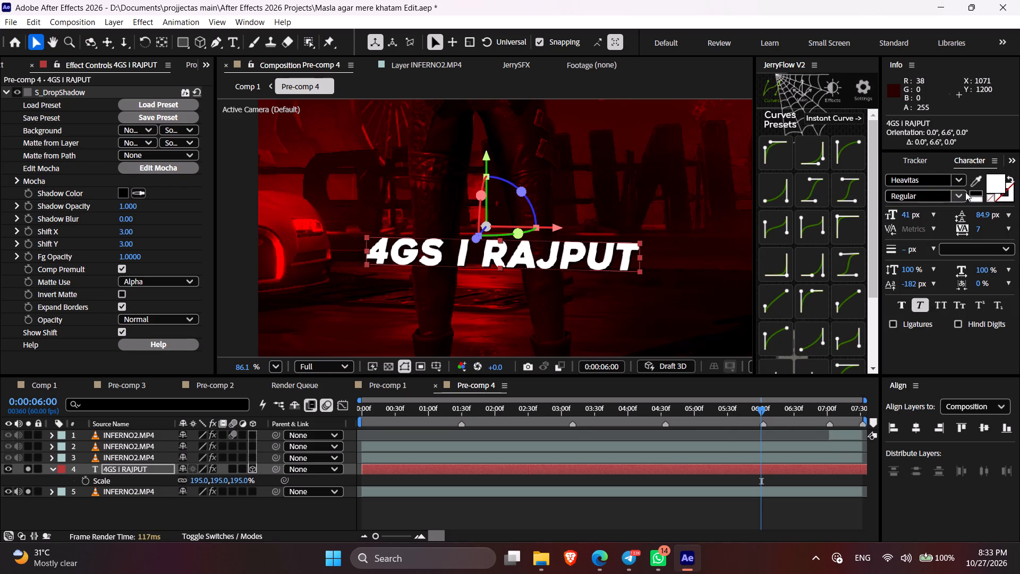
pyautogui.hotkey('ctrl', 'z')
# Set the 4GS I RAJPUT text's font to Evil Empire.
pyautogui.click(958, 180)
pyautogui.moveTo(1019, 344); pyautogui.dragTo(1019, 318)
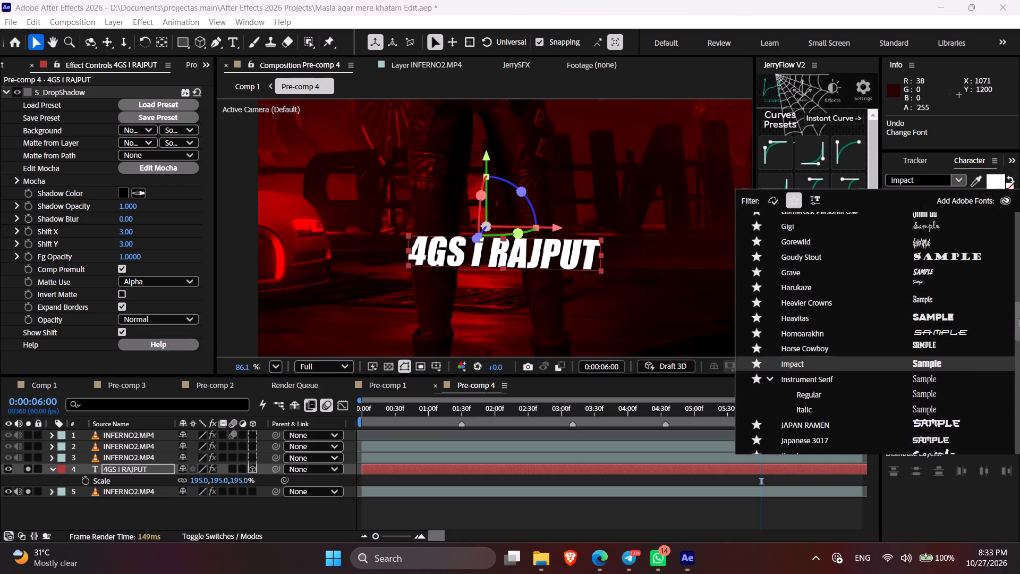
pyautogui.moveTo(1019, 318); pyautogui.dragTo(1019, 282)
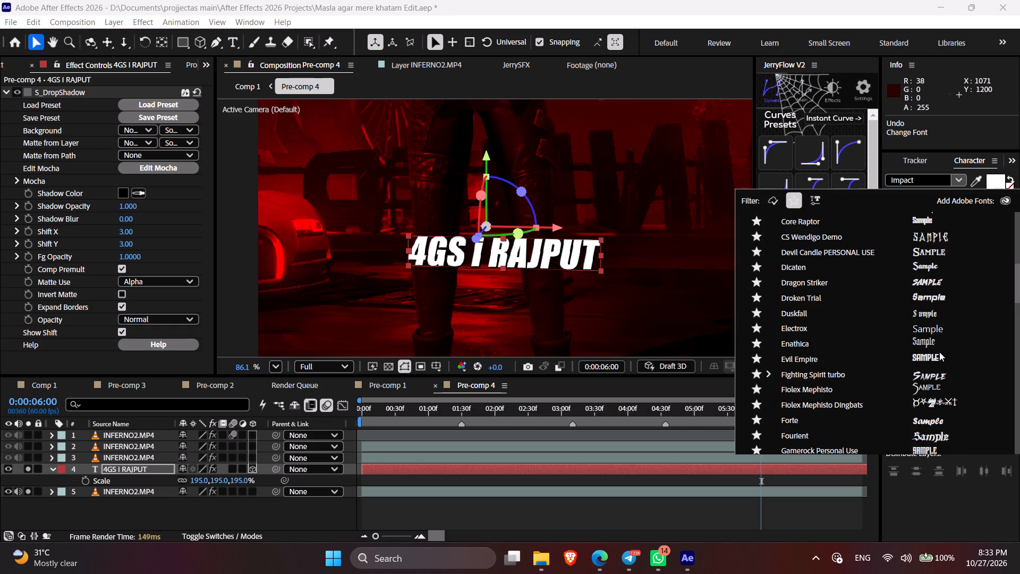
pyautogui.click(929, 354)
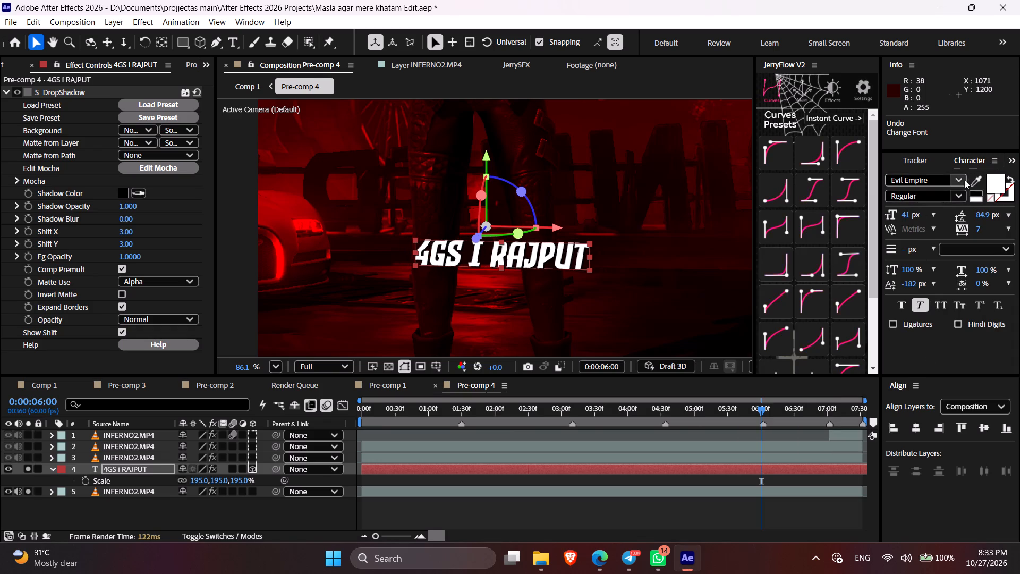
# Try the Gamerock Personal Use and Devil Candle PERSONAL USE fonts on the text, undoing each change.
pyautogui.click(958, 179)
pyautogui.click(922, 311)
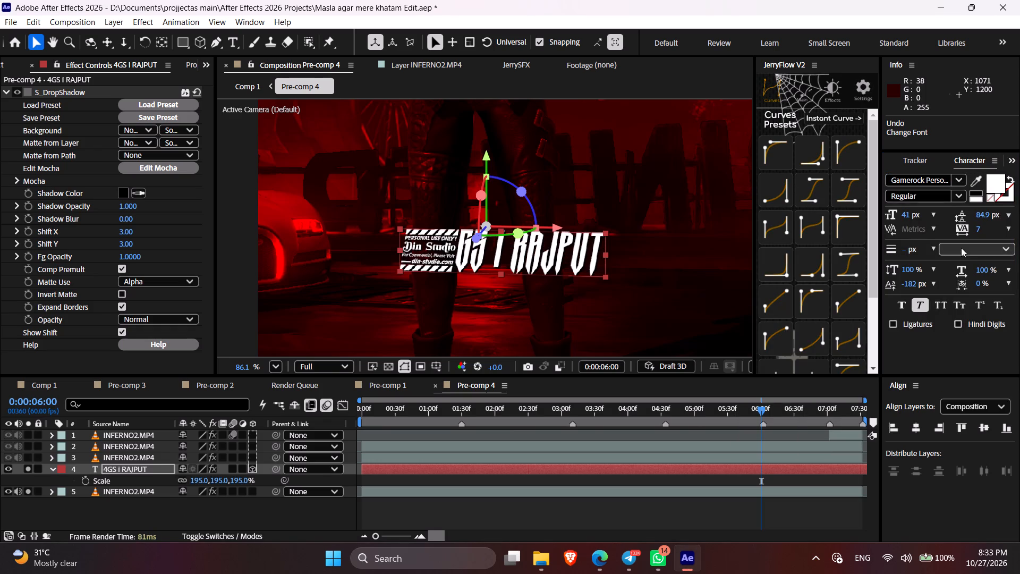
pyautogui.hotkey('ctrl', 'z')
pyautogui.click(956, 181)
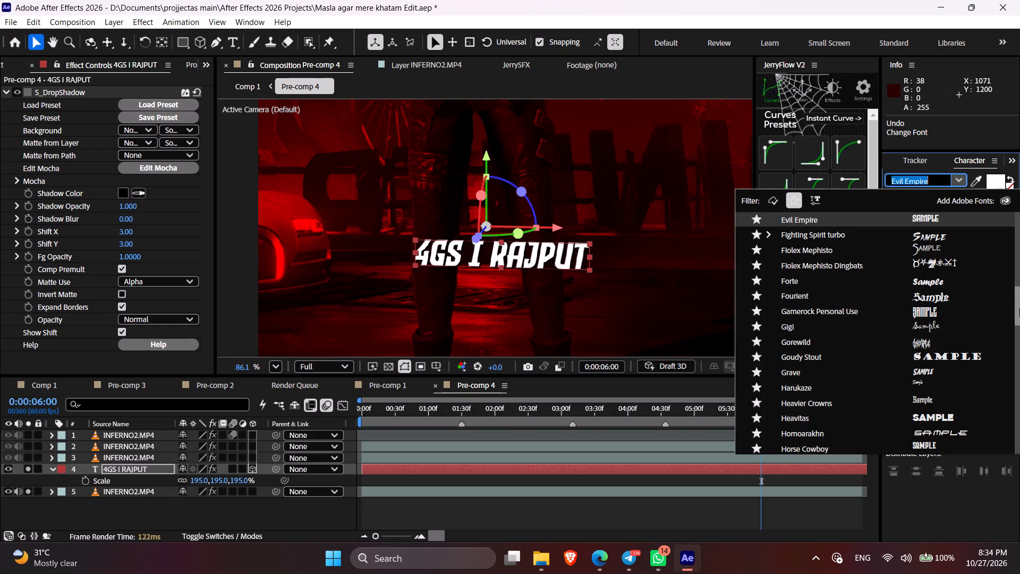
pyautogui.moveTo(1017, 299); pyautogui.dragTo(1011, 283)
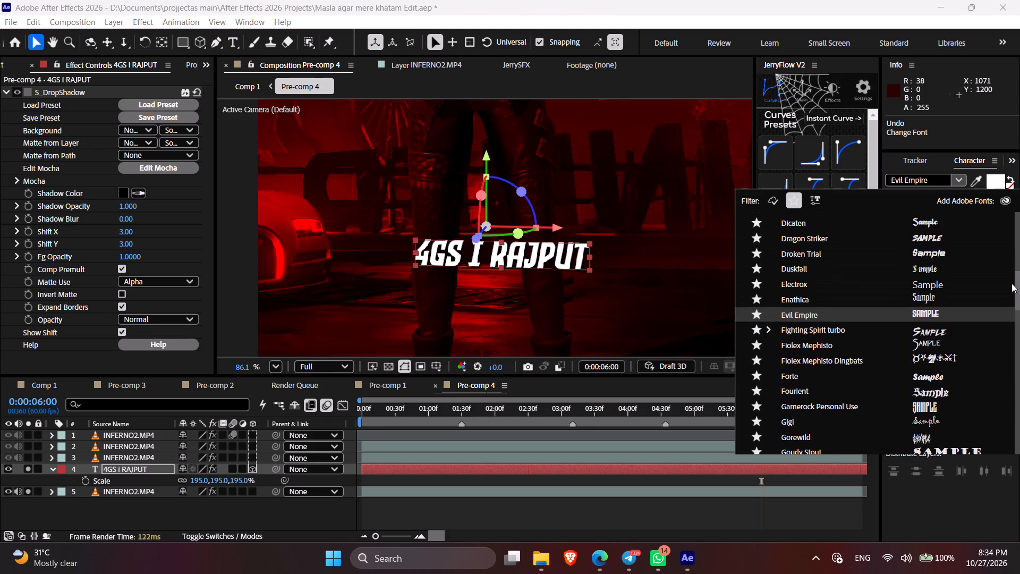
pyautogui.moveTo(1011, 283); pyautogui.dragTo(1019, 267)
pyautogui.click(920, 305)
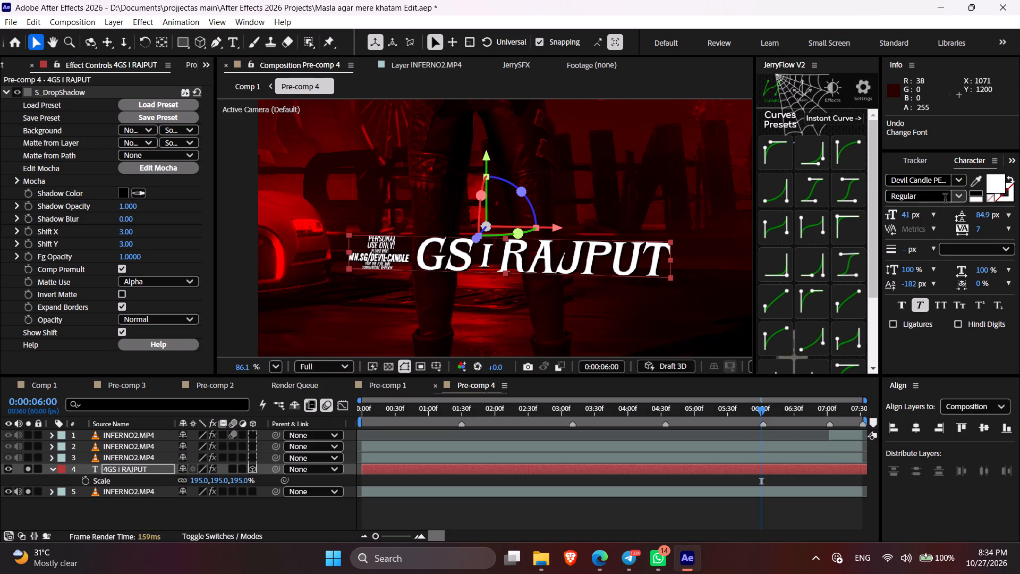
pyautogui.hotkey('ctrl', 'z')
# Set the 4GS I RAJPUT text's font to AKONY Bold.
pyautogui.click(960, 180)
pyautogui.moveTo(1019, 299); pyautogui.dragTo(1017, 265)
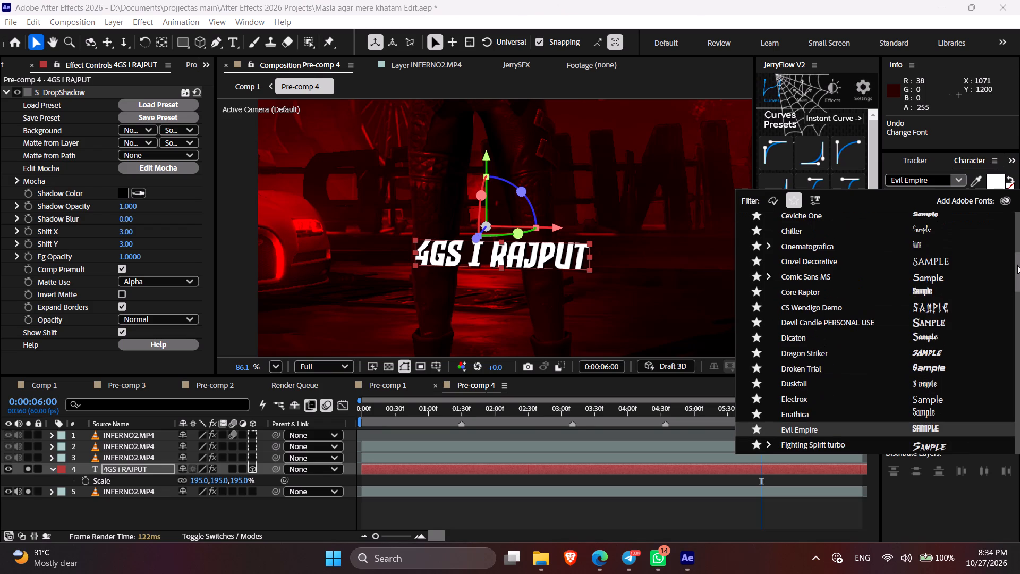
pyautogui.moveTo(1017, 265); pyautogui.dragTo(1014, 231)
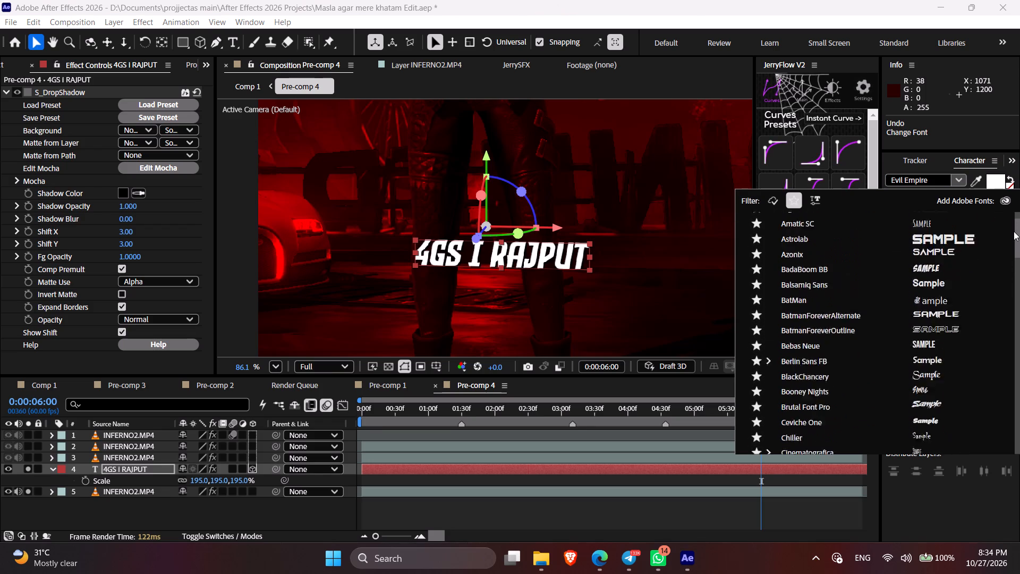
pyautogui.moveTo(1014, 231); pyautogui.dragTo(1013, 221)
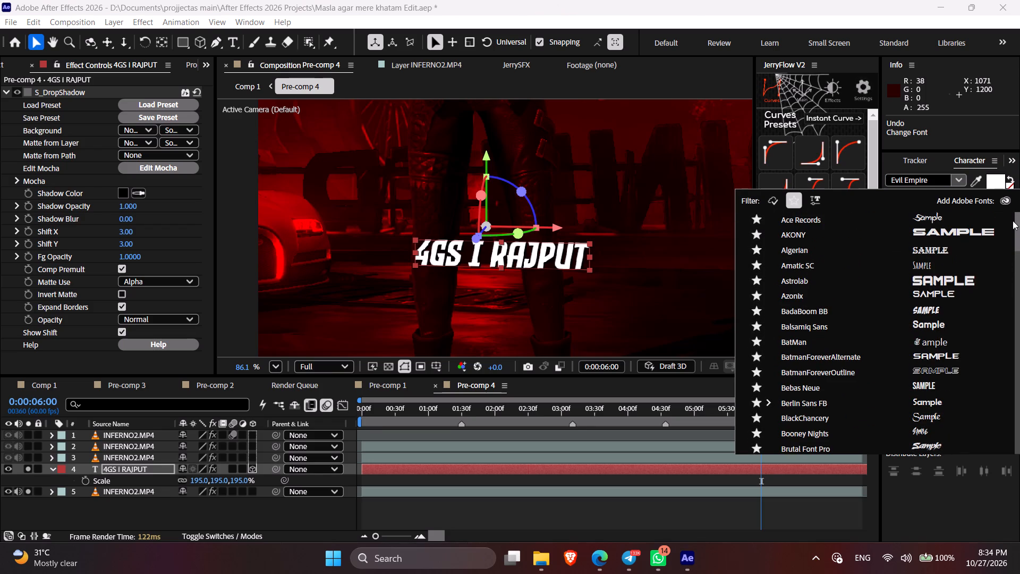
pyautogui.moveTo(1013, 221); pyautogui.dragTo(1010, 218)
pyautogui.click(966, 234)
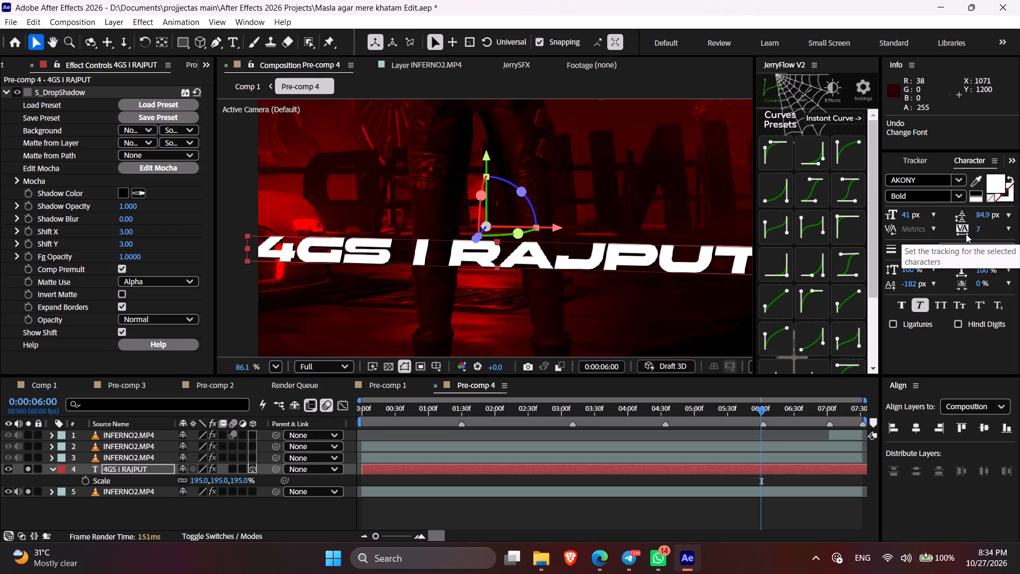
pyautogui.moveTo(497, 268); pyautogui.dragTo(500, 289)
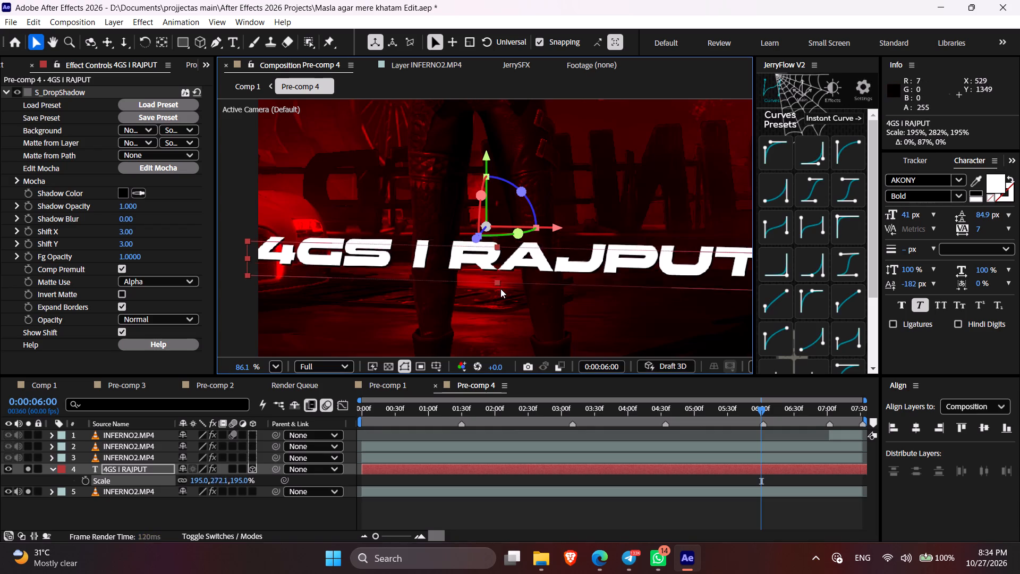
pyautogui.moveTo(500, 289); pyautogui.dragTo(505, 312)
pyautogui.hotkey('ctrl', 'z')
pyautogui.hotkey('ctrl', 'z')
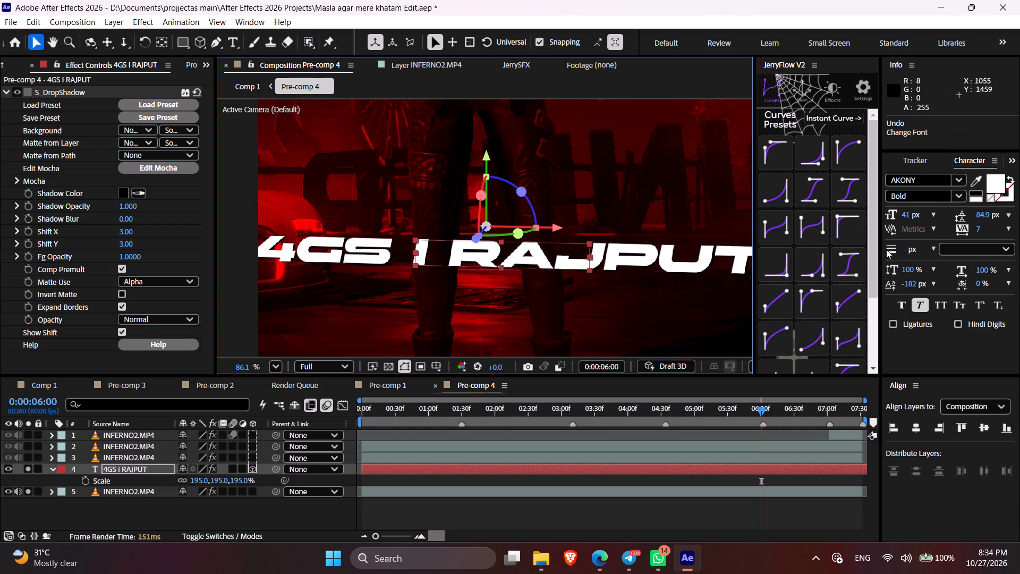
# Search all fonts, not only favorites, for "dha" and set the text's font to Dharma Gothic E ExBold Italic.
pyautogui.click(940, 181)
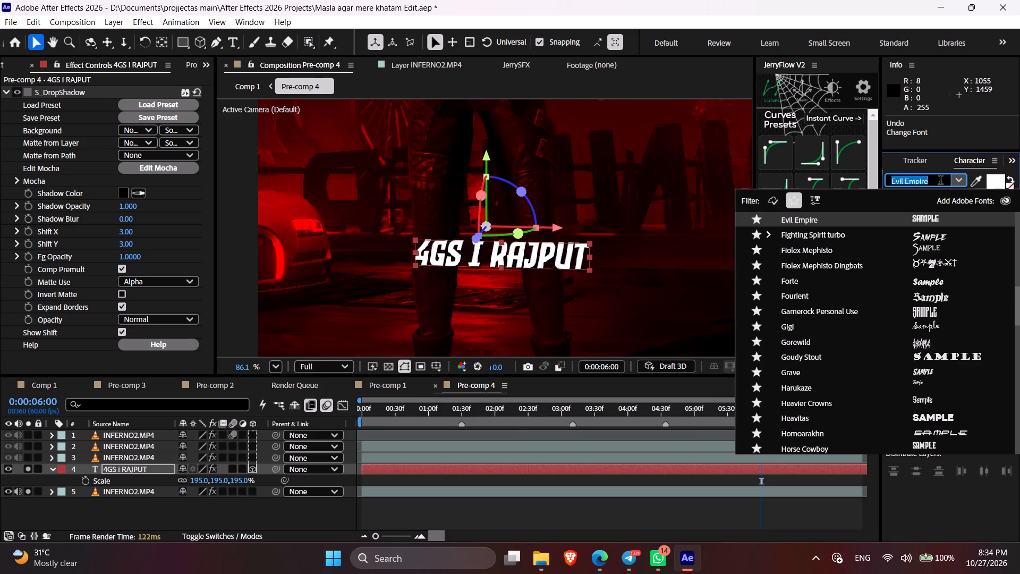
pyautogui.write('dh')
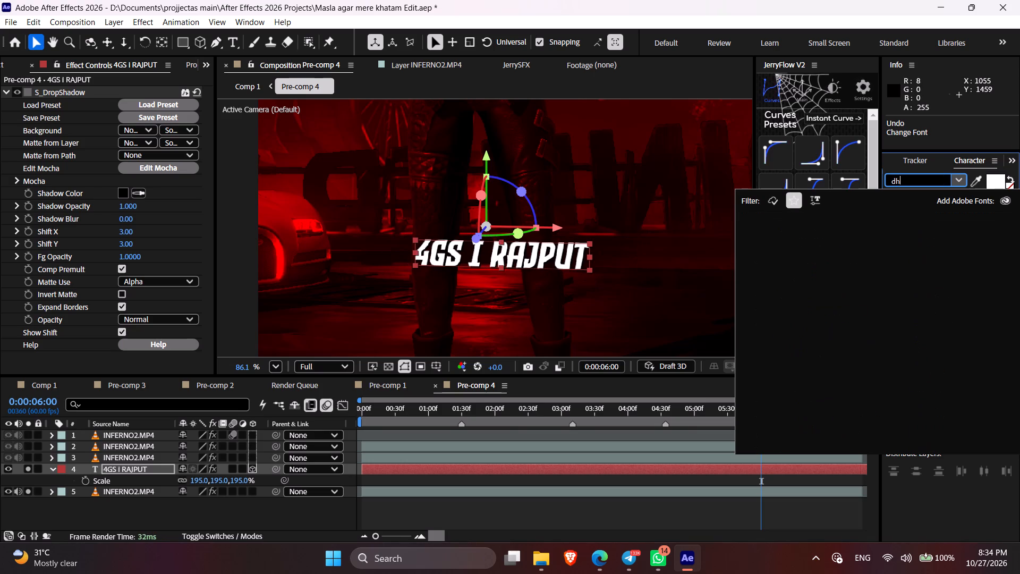
pyautogui.press('a')
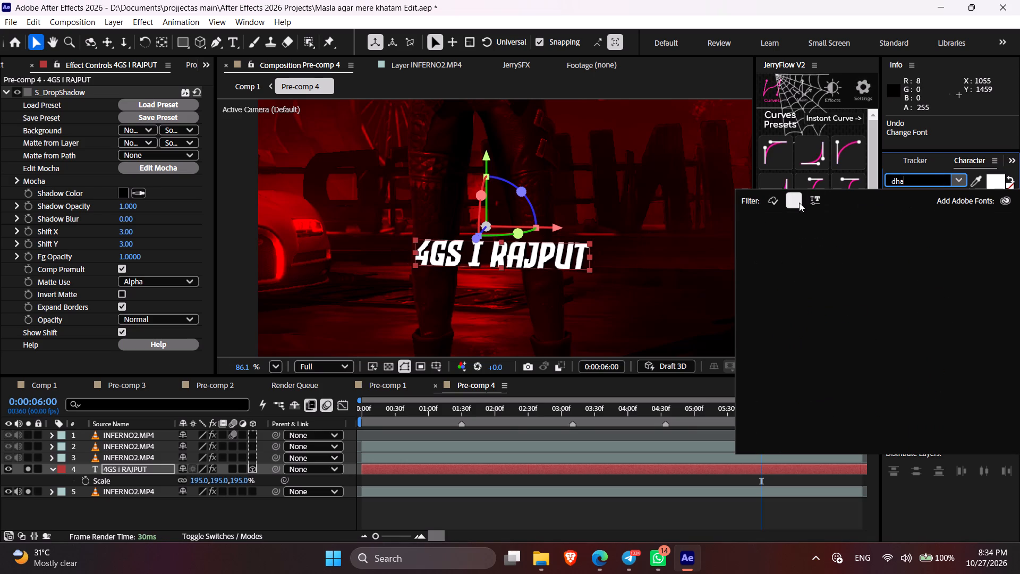
pyautogui.click(791, 203)
pyautogui.write('sha')
pyautogui.press('BackSpace')
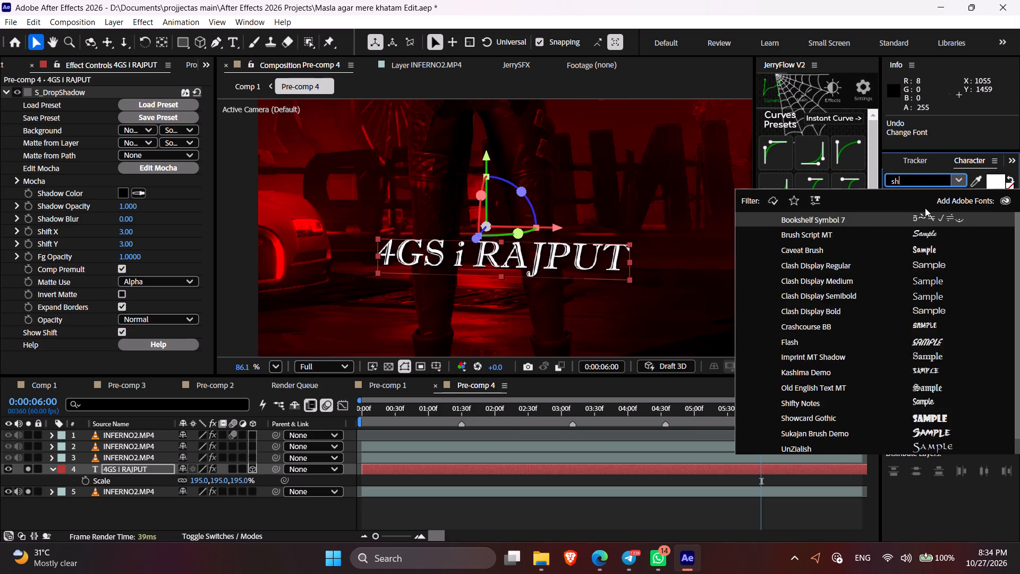
pyautogui.press('BackSpace')
pyautogui.press('BackSpace')
pyautogui.write('dha')
pyautogui.click(888, 218)
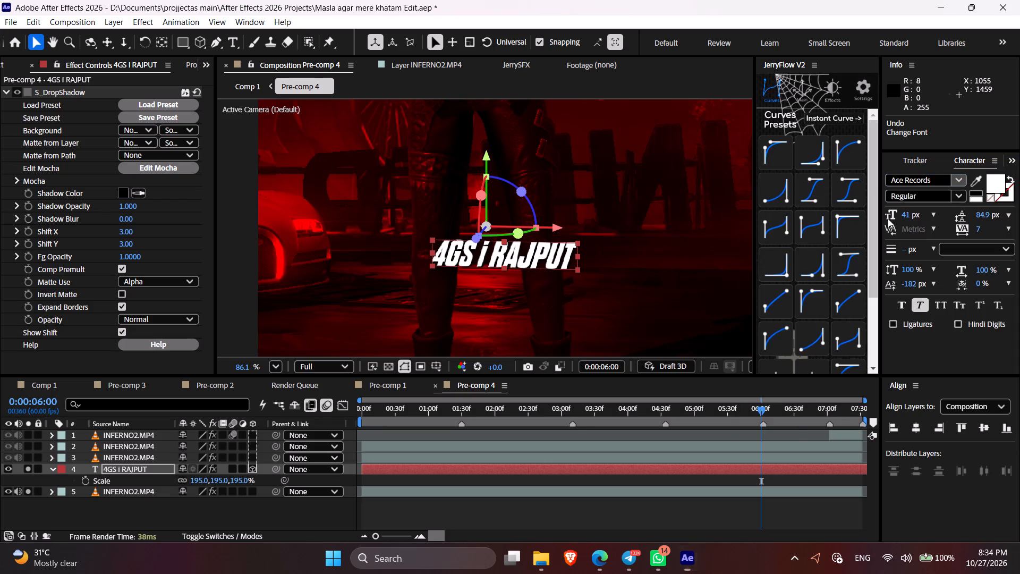
# Mark Dharma Gothic E as a favorite font.
pyautogui.click(956, 177)
pyautogui.scroll(3, 850, 268)
pyautogui.scroll(-1, 855, 274)
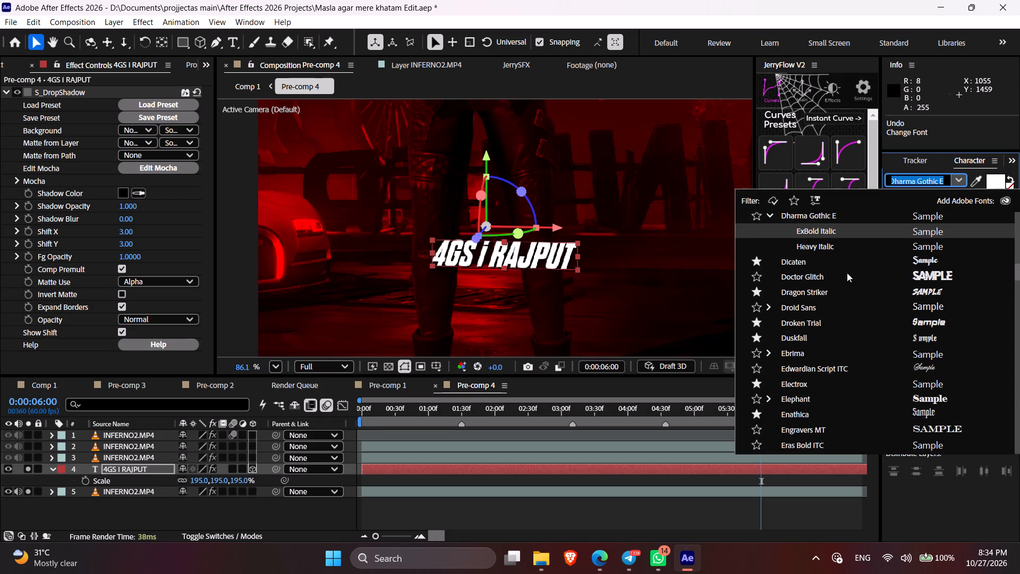
pyautogui.click(753, 215)
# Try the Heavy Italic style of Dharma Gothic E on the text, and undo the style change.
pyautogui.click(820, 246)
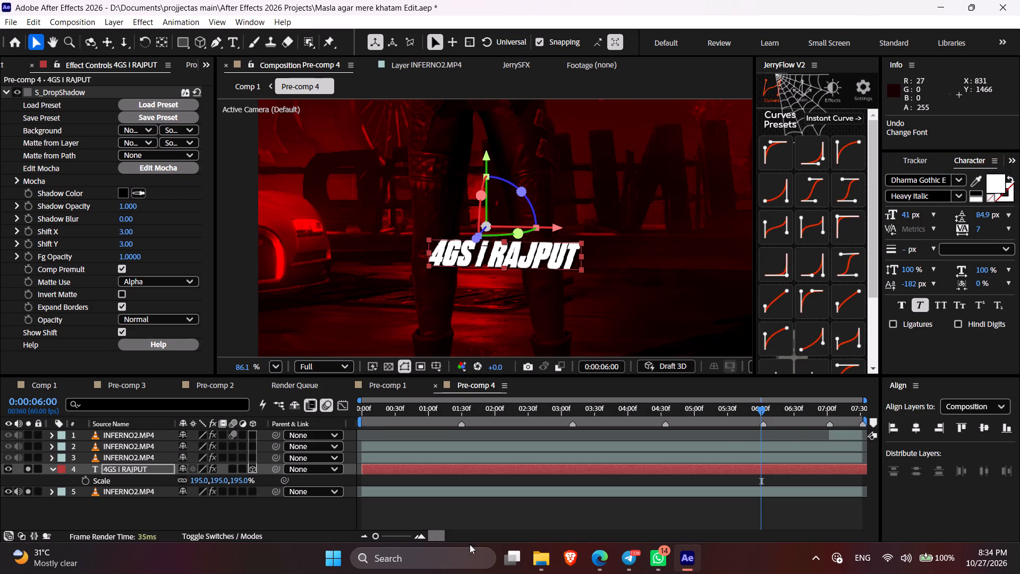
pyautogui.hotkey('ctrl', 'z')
# Turn off faux italic on the 4GS I RAJPUT text layer.
pyautogui.click(592, 497)
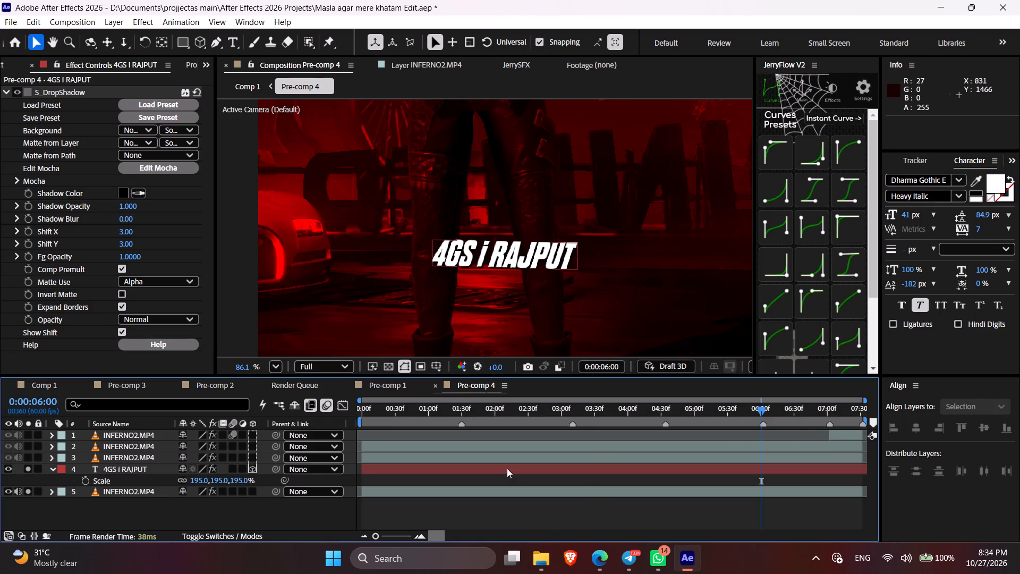
pyautogui.click(507, 468)
pyautogui.click(919, 302)
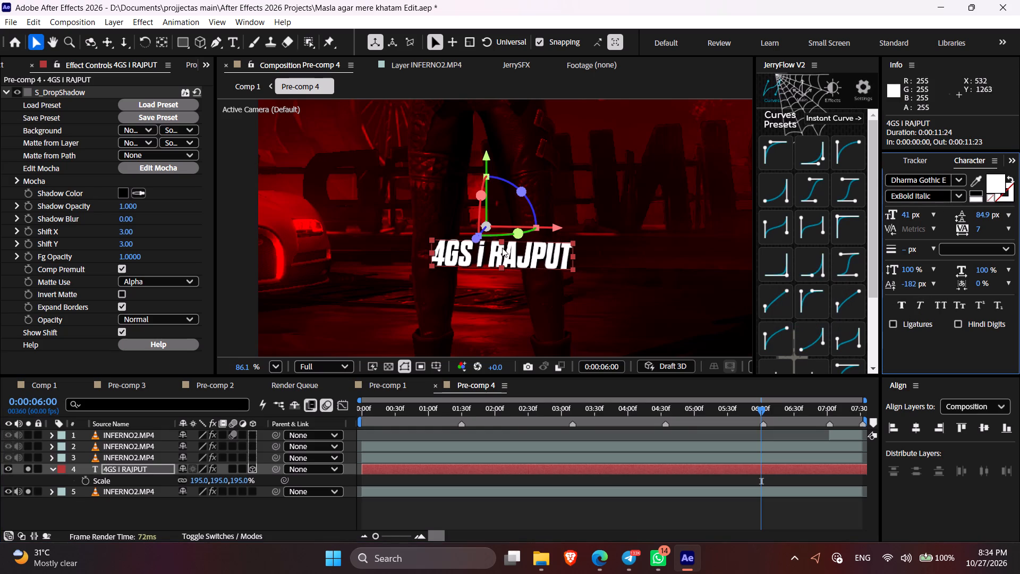
pyautogui.moveTo(518, 253); pyautogui.dragTo(523, 192)
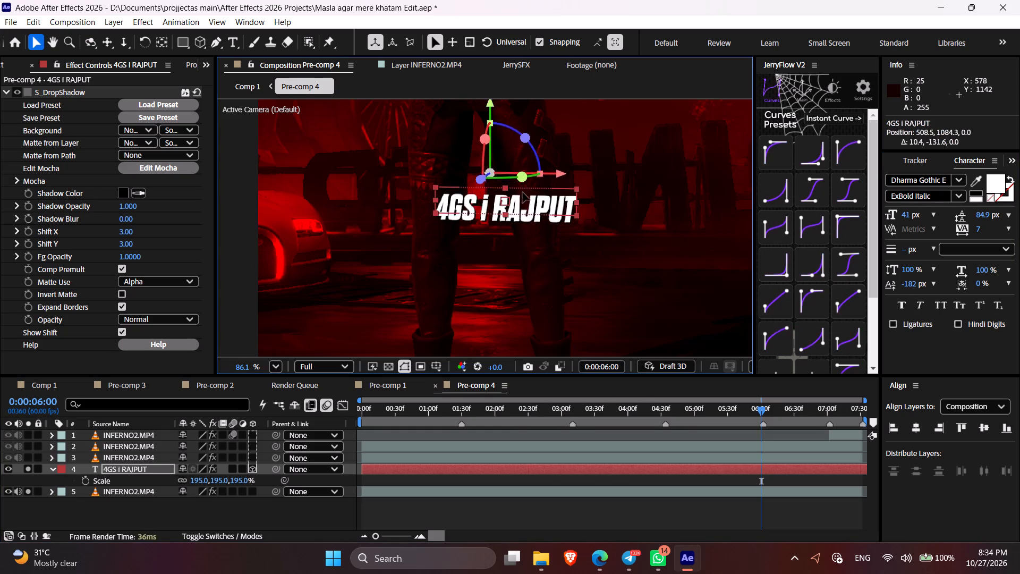
pyautogui.moveTo(523, 192); pyautogui.dragTo(518, 218)
# Scale the 4GS I RAJPUT text up uniformly to 545%.
pyautogui.press('s')
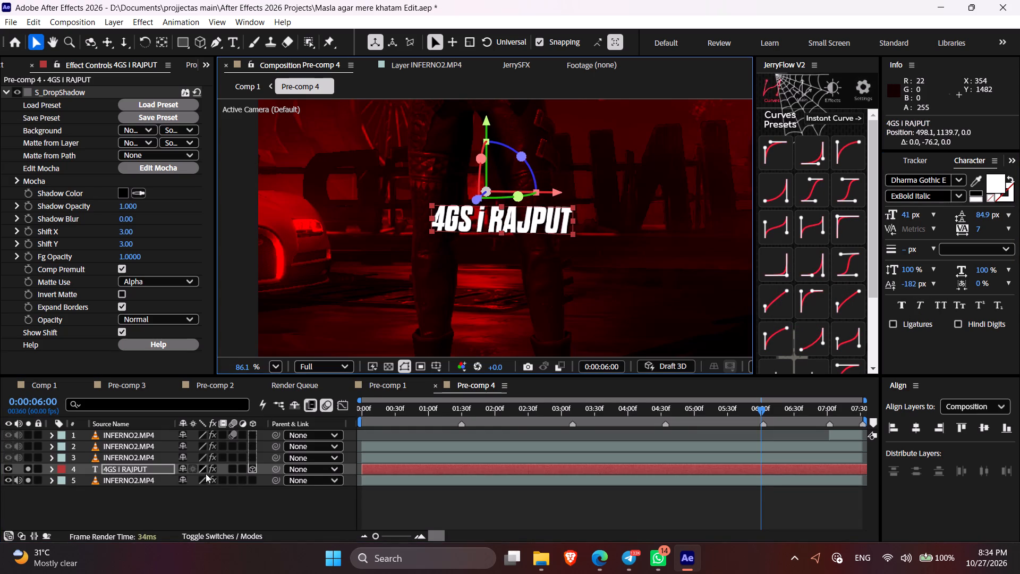
pyautogui.press('s')
pyautogui.press('s')
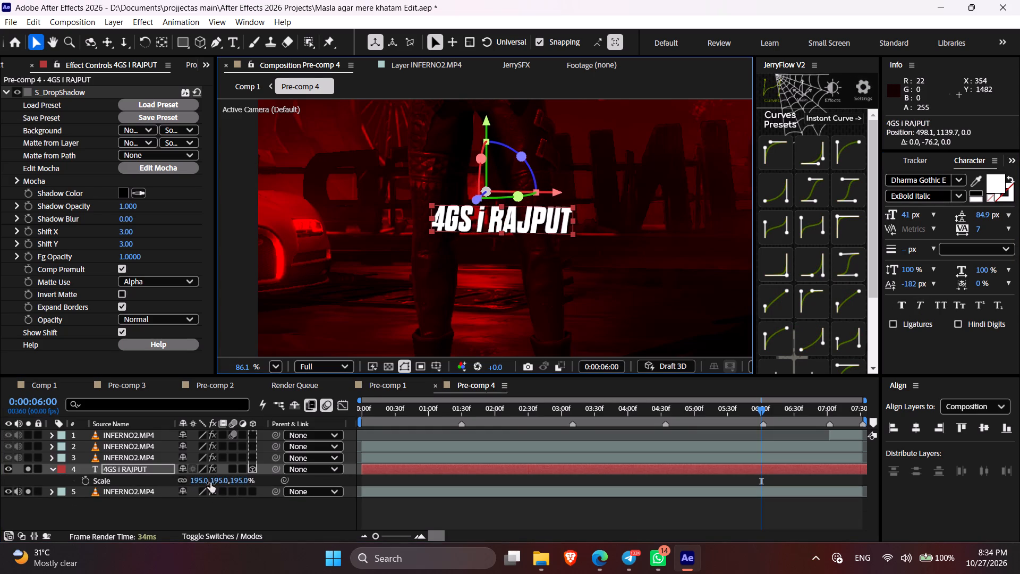
pyautogui.press('s')
pyautogui.press('p')
pyautogui.press('s')
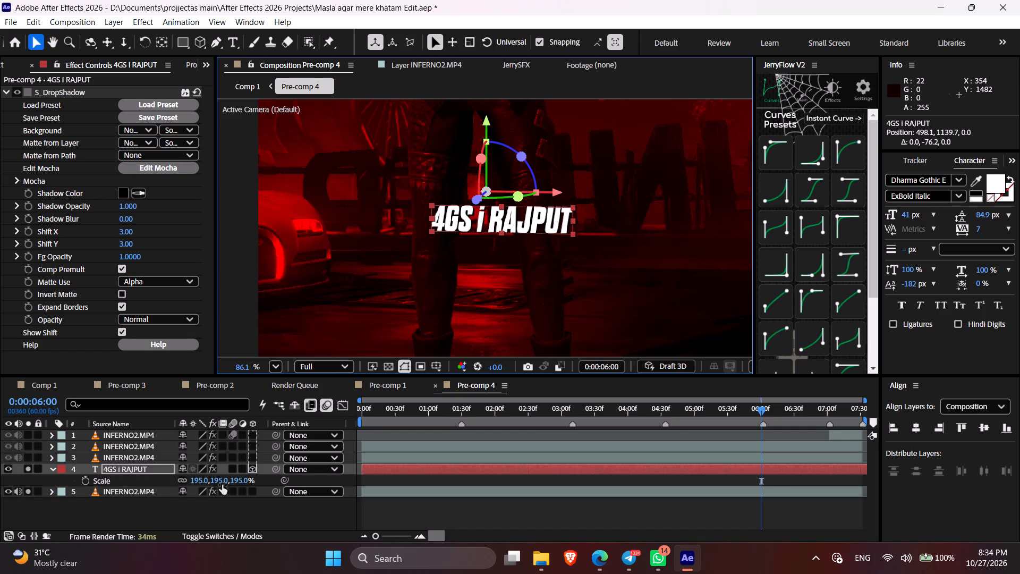
pyautogui.moveTo(218, 482); pyautogui.dragTo(348, 473)
pyautogui.click(354, 470)
pyautogui.scroll(3, 520, 292)
pyautogui.scroll(-3, 520, 292)
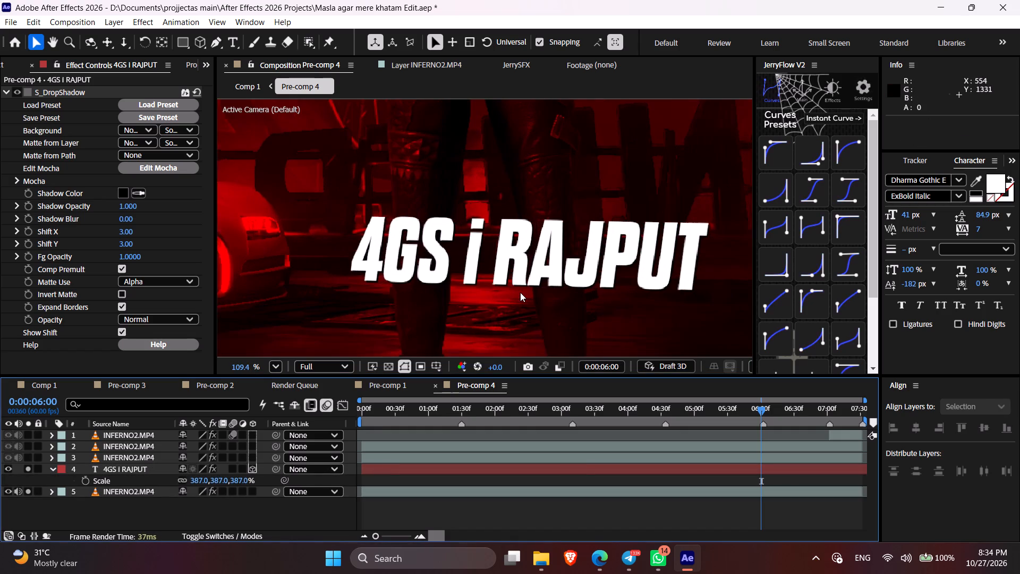
pyautogui.scroll(-4, 520, 292)
pyautogui.moveTo(216, 485); pyautogui.dragTo(258, 485)
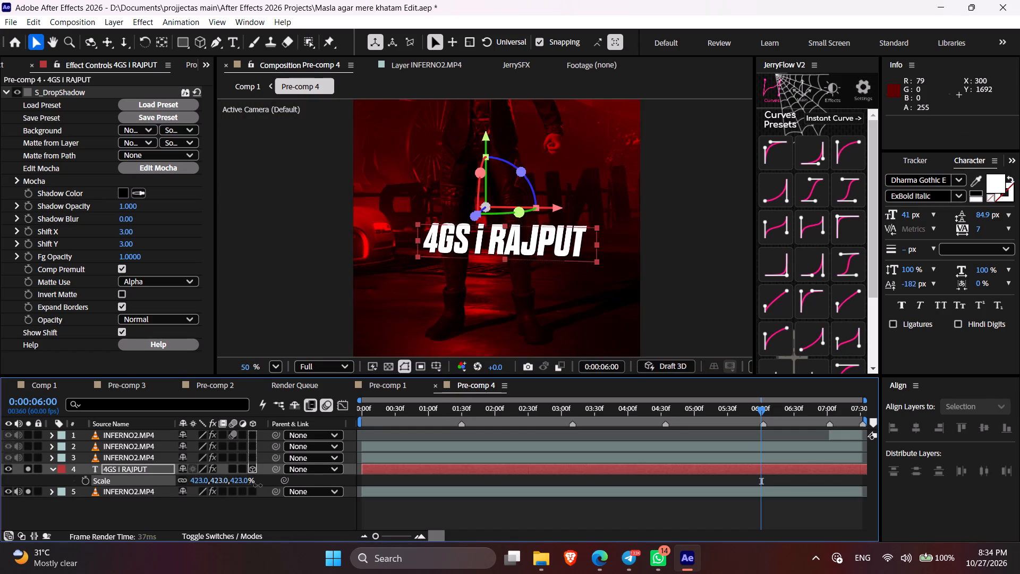
pyautogui.moveTo(258, 485); pyautogui.dragTo(324, 488)
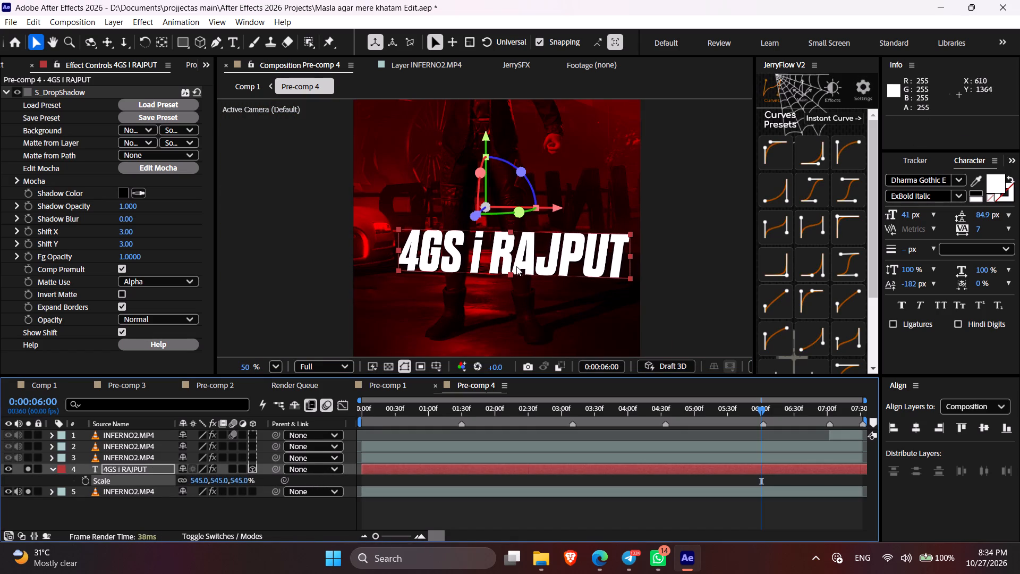
# Move the enlarged text up over the character's legs to about position 455, 989.
pyautogui.moveTo(560, 257); pyautogui.dragTo(550, 216)
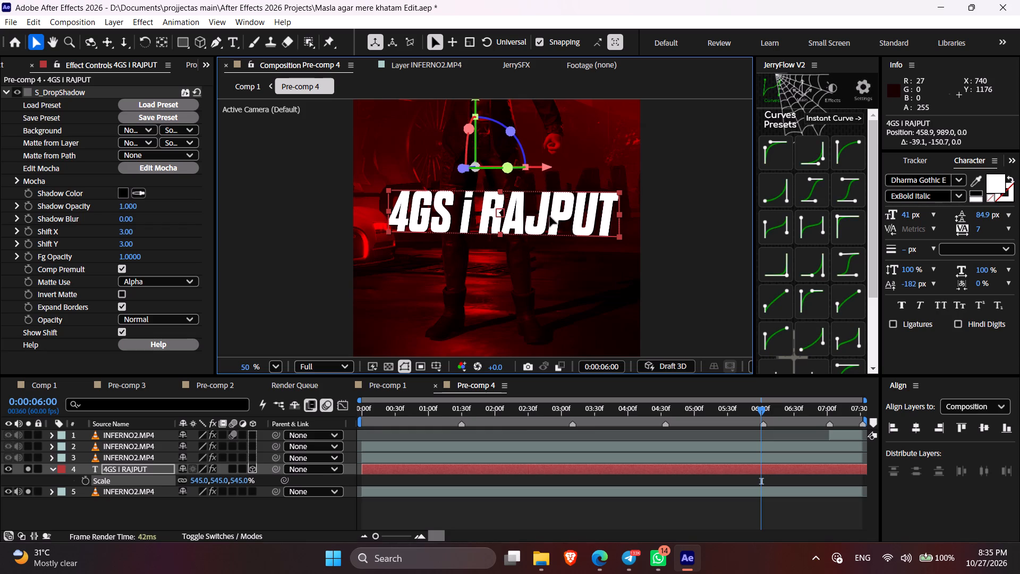
pyautogui.moveTo(550, 216); pyautogui.dragTo(549, 216)
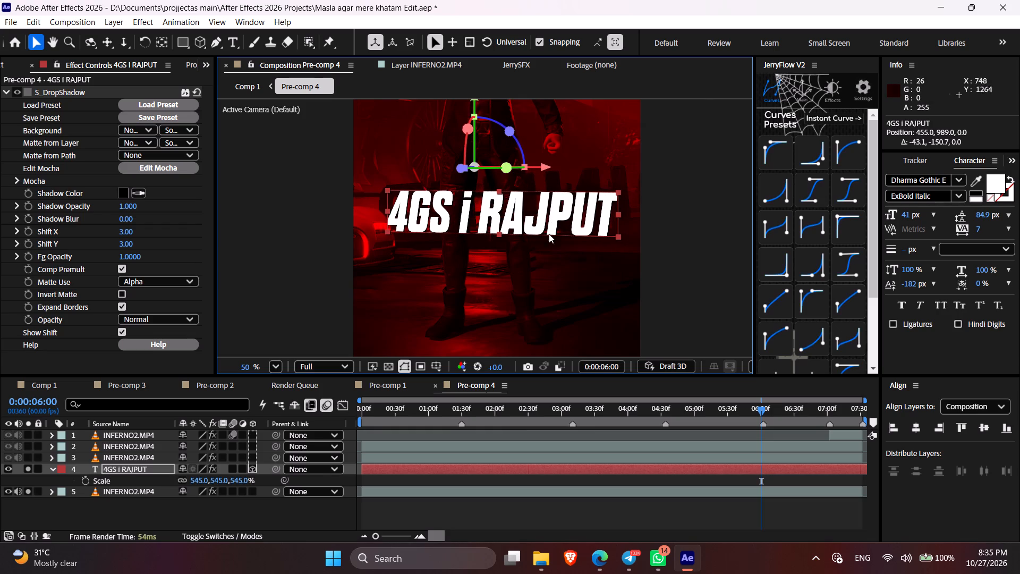
# Rotate the text about its Z axis by about -1.3° to level it.
pyautogui.scroll(3, 545, 229)
pyautogui.press('space')
pyautogui.moveTo(540, 258); pyautogui.dragTo(524, 315)
pyautogui.click(490, 163)
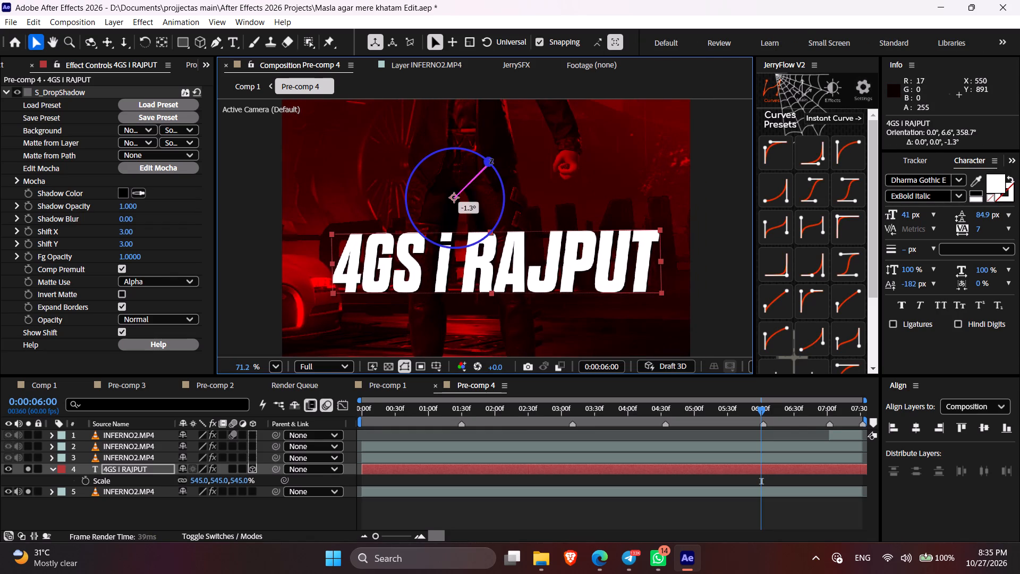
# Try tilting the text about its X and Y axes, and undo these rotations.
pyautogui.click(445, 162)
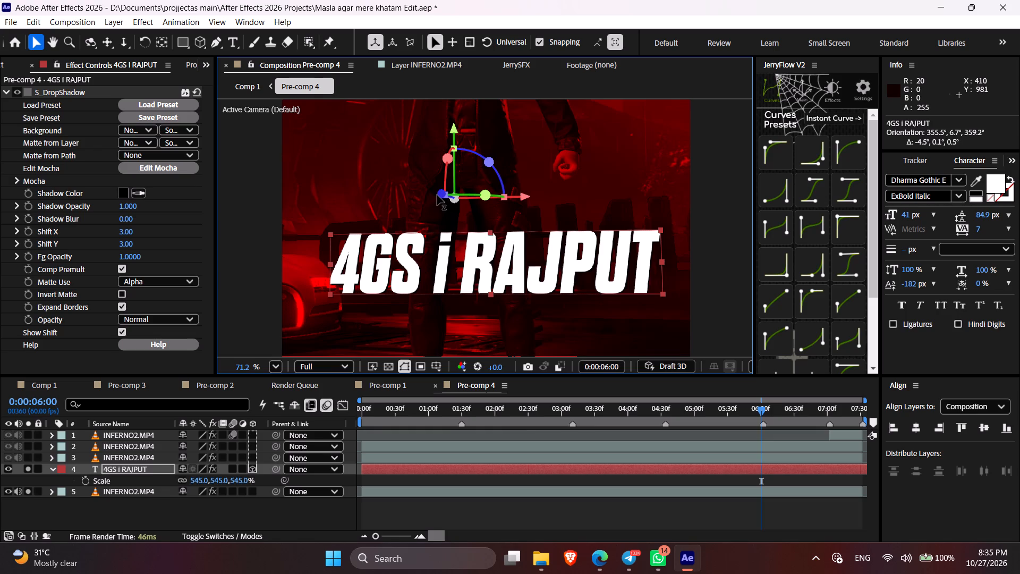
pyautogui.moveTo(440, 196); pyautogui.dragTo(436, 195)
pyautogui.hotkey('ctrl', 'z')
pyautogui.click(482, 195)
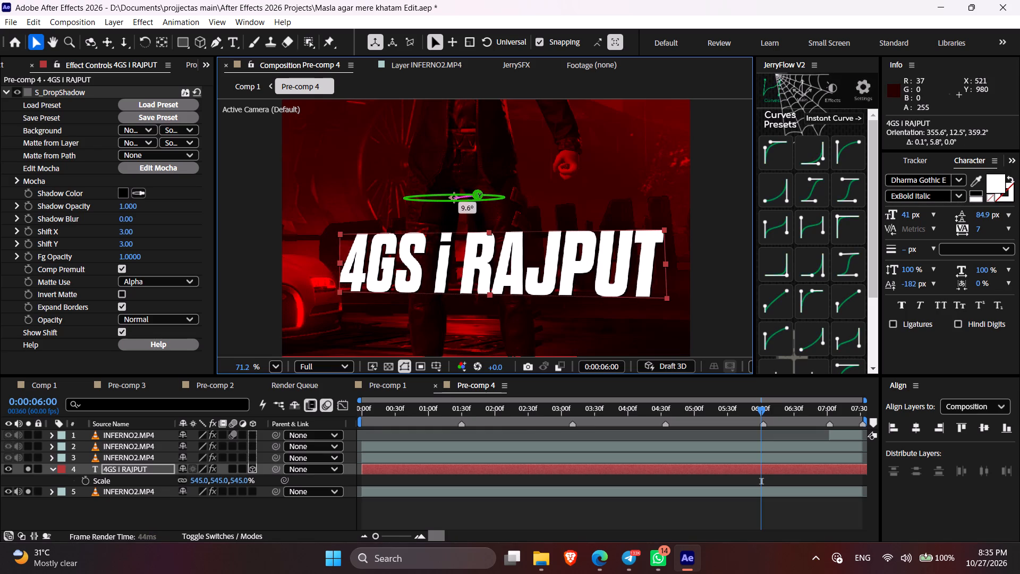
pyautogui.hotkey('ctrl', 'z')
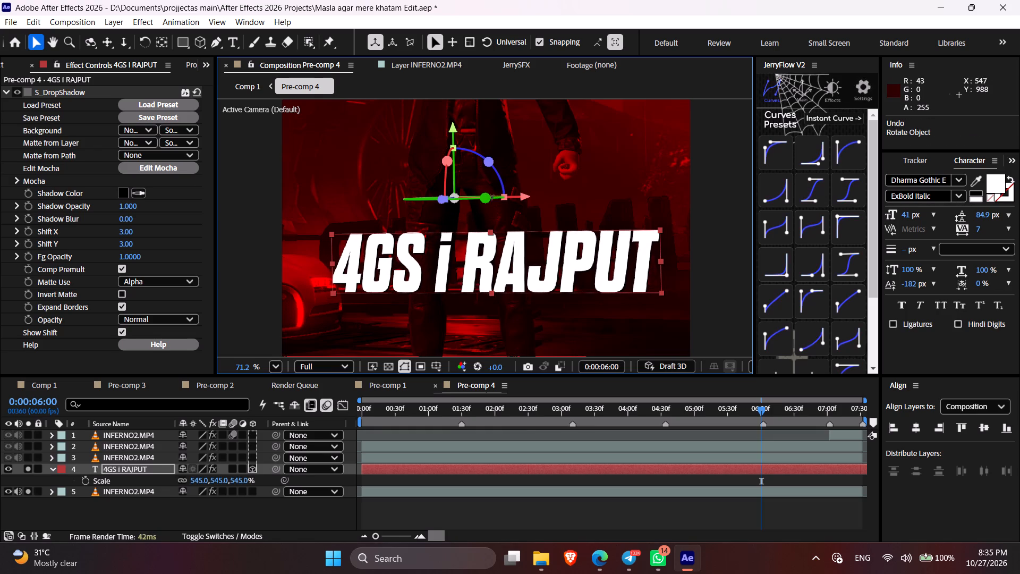
# Rotate the text in 3D to an orientation of about 14.3° on Y and 353.4° on Z.
pyautogui.click(483, 198)
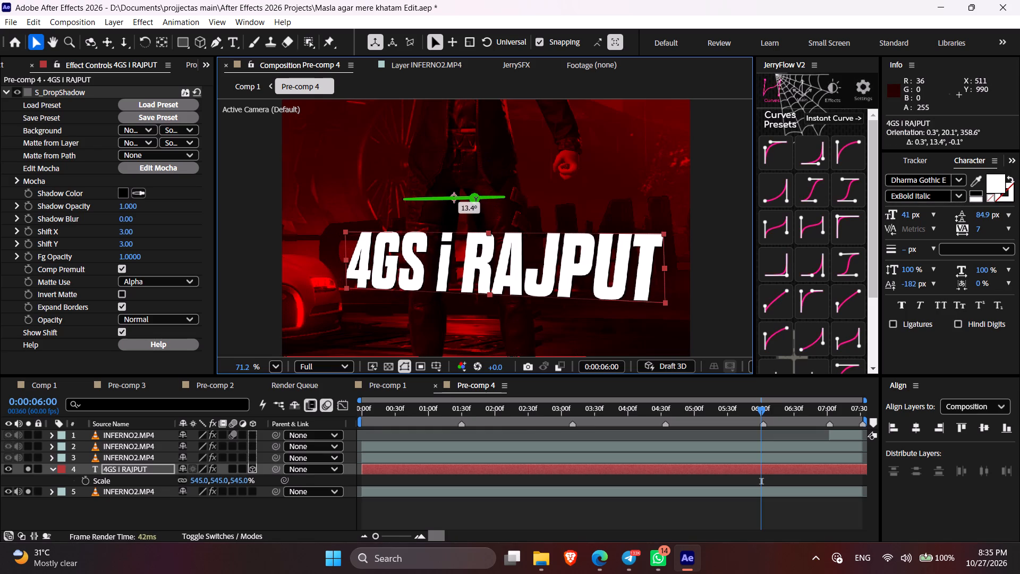
pyautogui.click(487, 160)
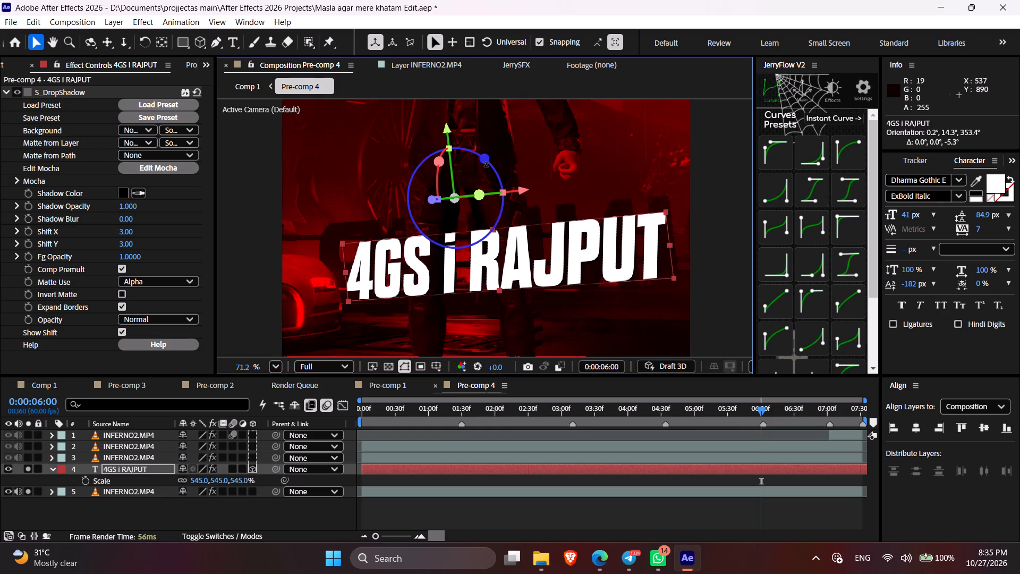
# Move the text layer's anchor point to the middle of the lettering, at about -2, 167.5, without shifting the text.
pyautogui.press('y')
pyautogui.moveTo(451, 200); pyautogui.dragTo(468, 227)
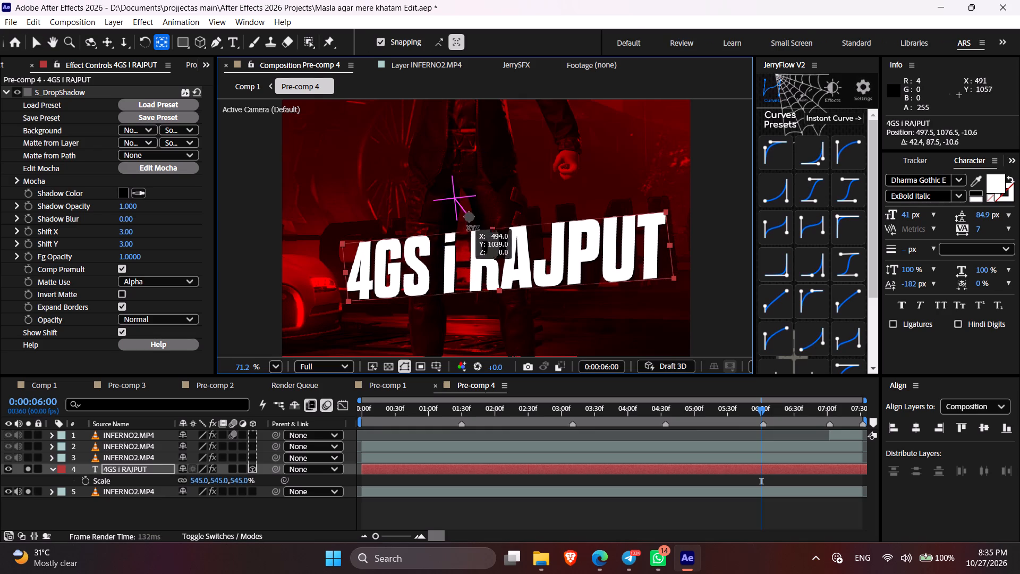
pyautogui.moveTo(468, 227); pyautogui.dragTo(470, 244)
pyautogui.hotkey('ctrl', 'z')
pyautogui.press('a')
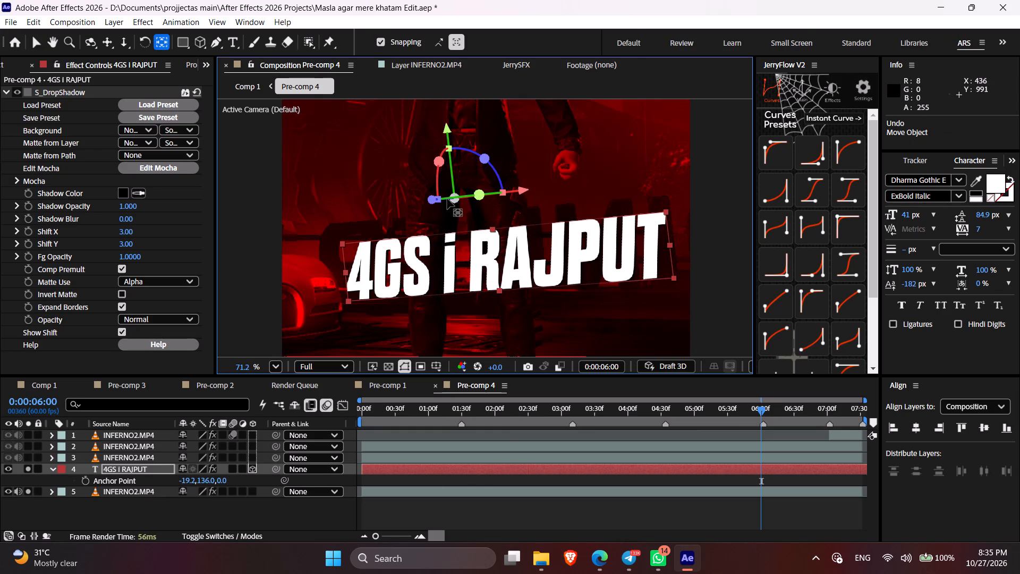
pyautogui.moveTo(453, 201); pyautogui.dragTo(497, 266)
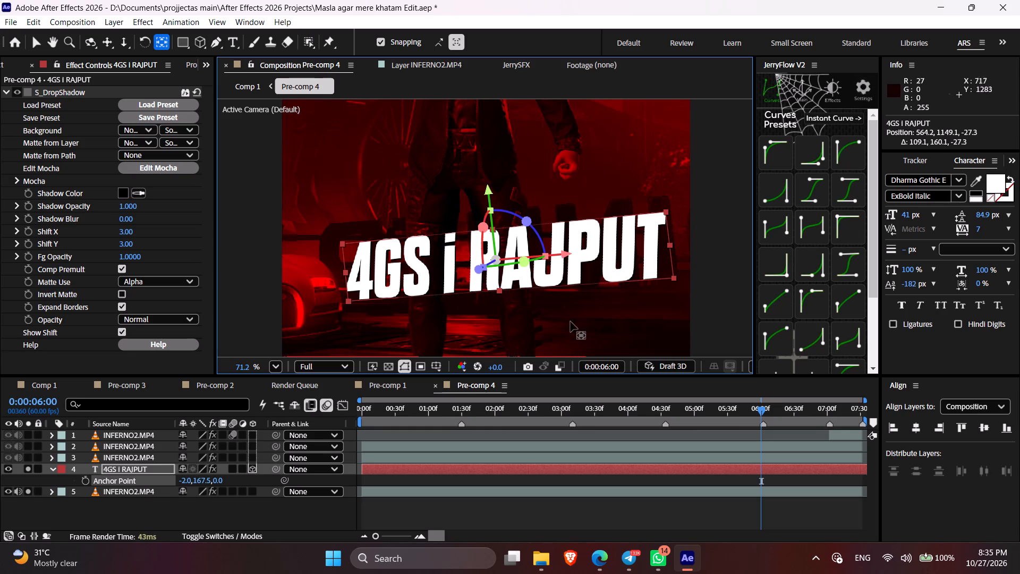
pyautogui.press('v')
# Fine-tune the text's placement to about position 546, 1136 and its Z orientation to about 354.2°.
pyautogui.click(525, 217)
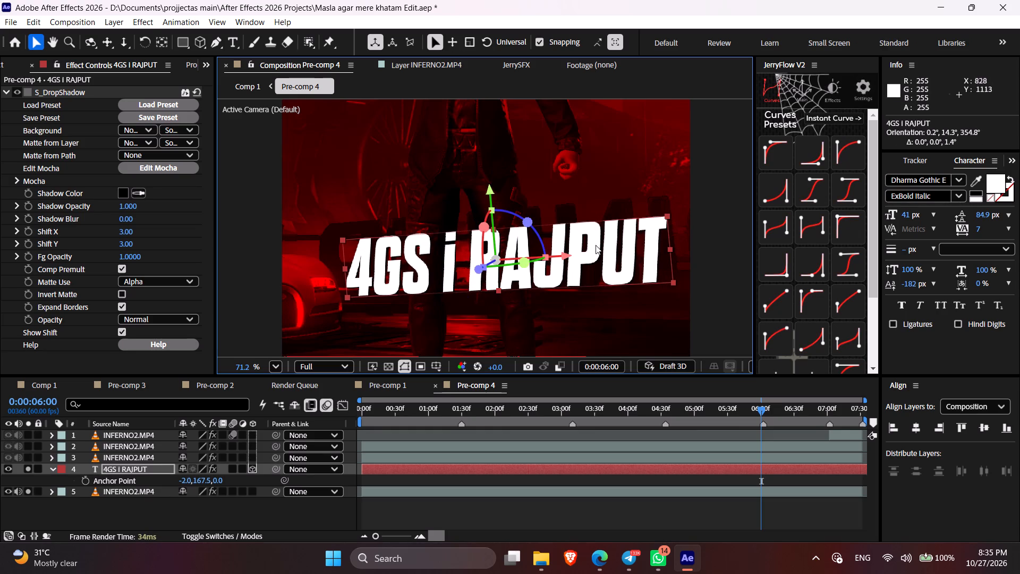
pyautogui.moveTo(596, 246); pyautogui.dragTo(577, 231)
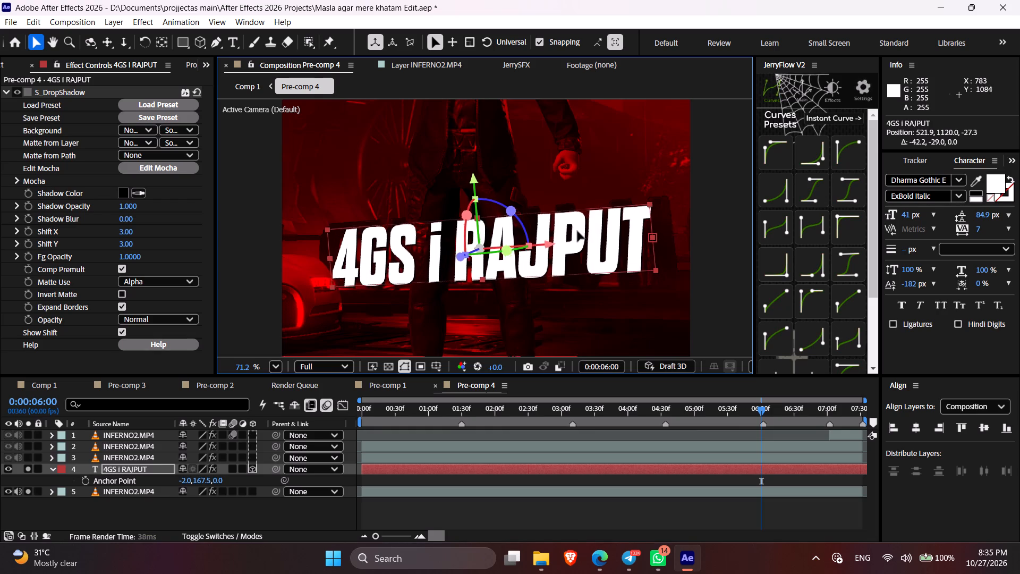
pyautogui.moveTo(577, 231); pyautogui.dragTo(582, 237)
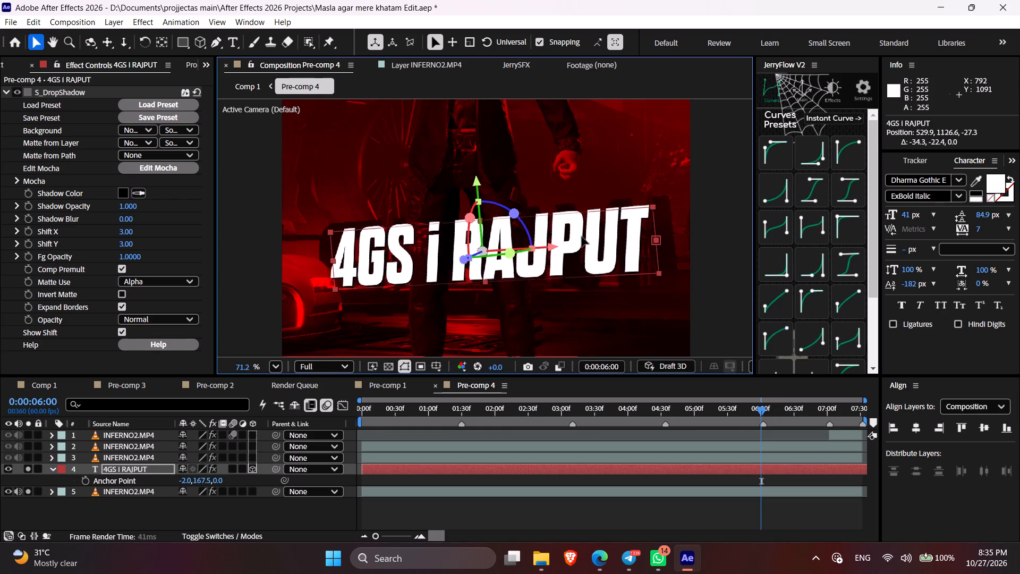
pyautogui.moveTo(582, 237); pyautogui.dragTo(588, 240)
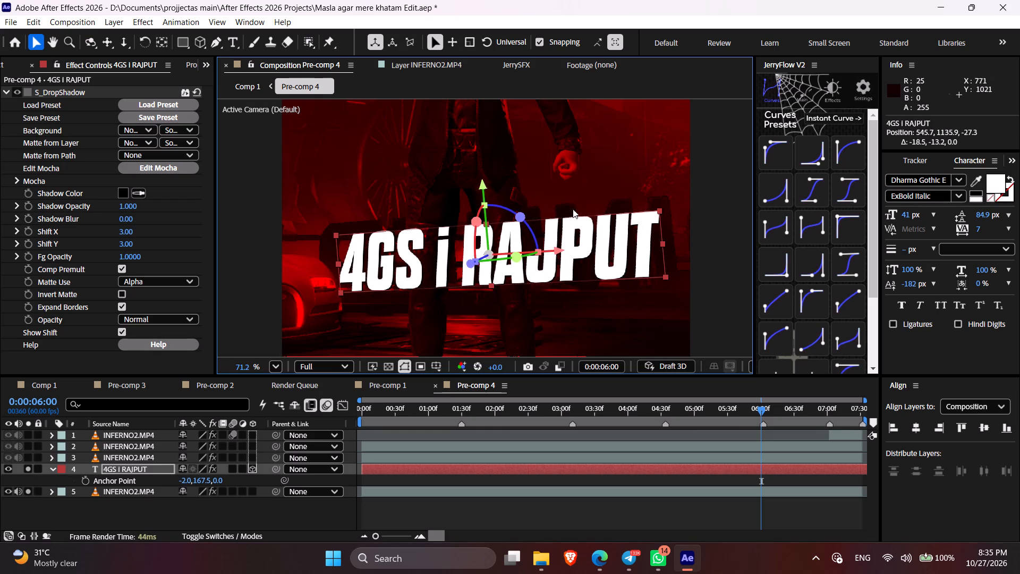
pyautogui.click(520, 213)
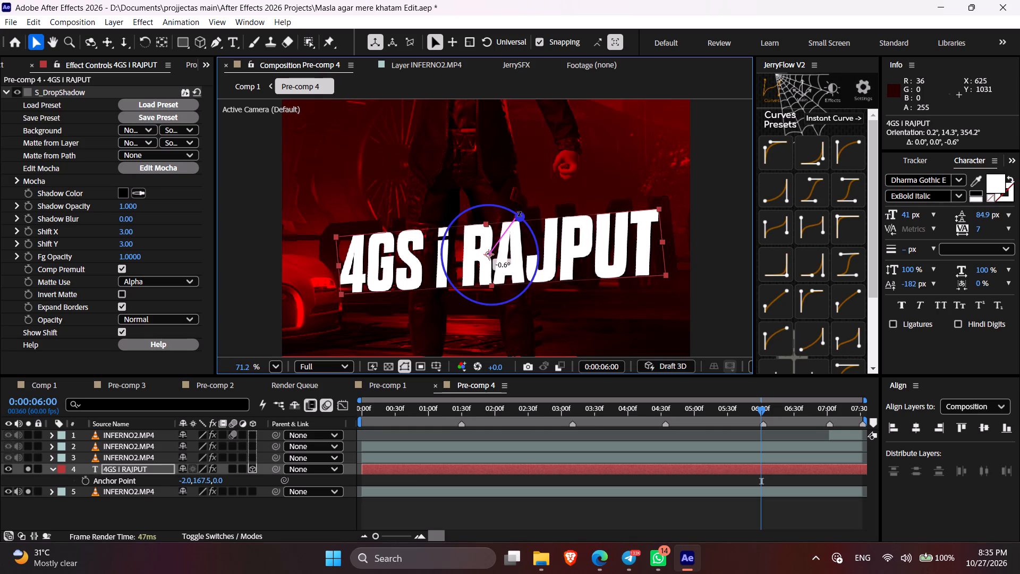
# Collapse the 4GS I RAJPUT layer's properties and turn off its solo.
pyautogui.click(50, 472)
pyautogui.click(25, 467)
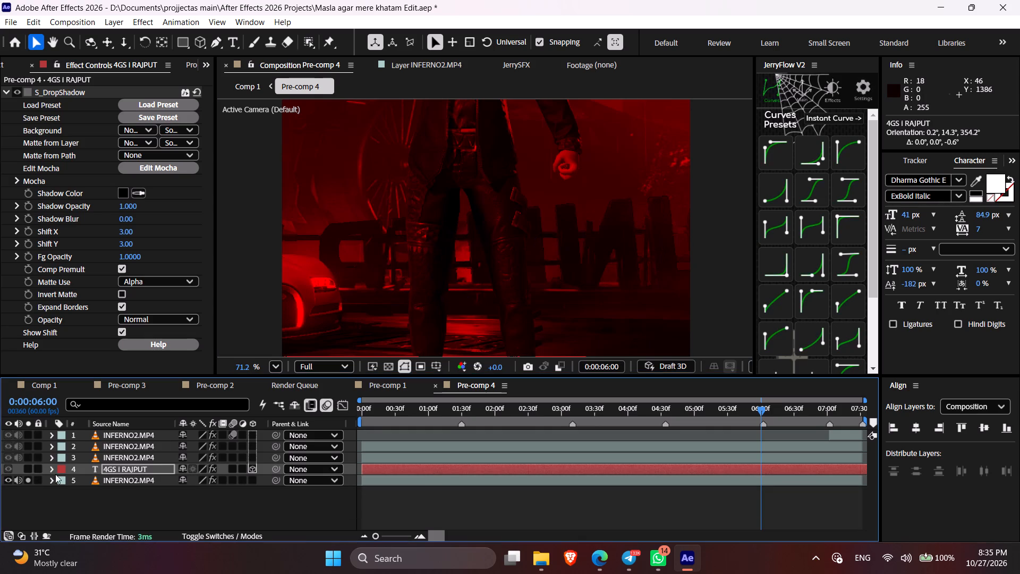
# Turn off the solo on the bottom INFERNO2.MP4 layer so that all Pre-comp 4 layers are shown.
pyautogui.click(88, 497)
pyautogui.click(25, 479)
pyautogui.click(125, 494)
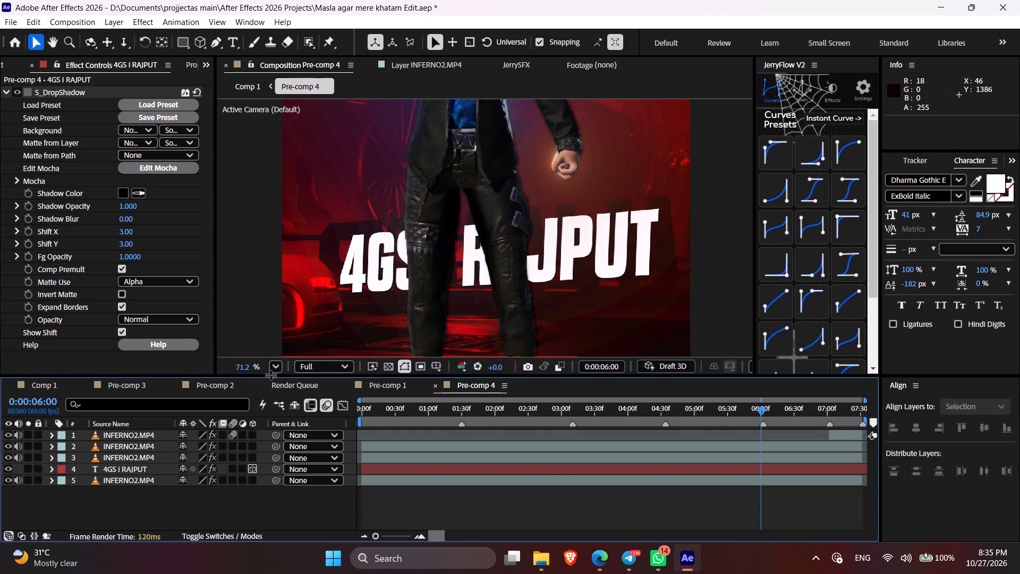
# Examine the whole frame and the 4GS I RAJPUT lettering behind the character's legs up close.
pyautogui.click(272, 367)
pyautogui.click(313, 116)
pyautogui.click(483, 499)
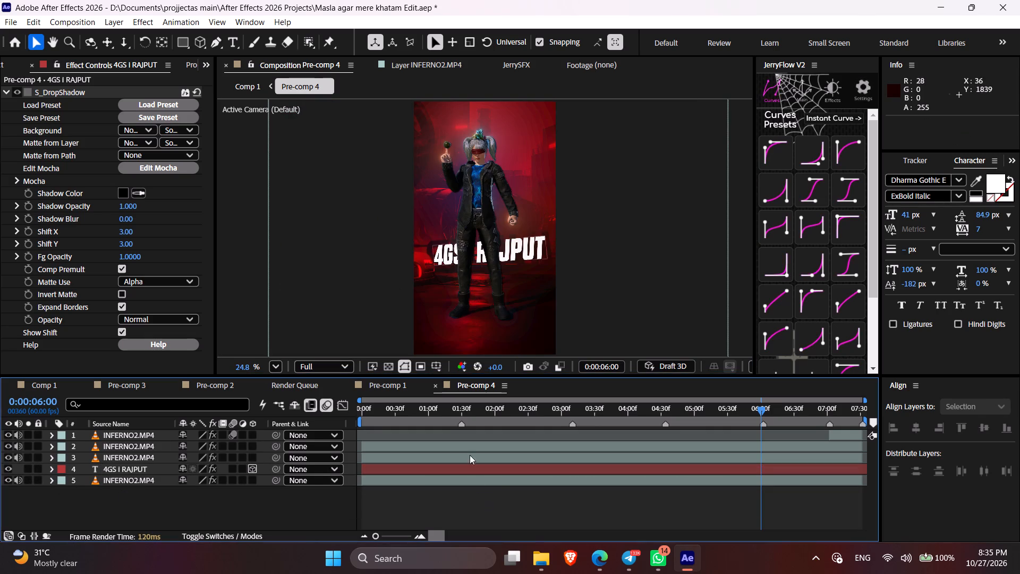
pyautogui.scroll(2, 481, 282)
pyautogui.scroll(-1, 481, 282)
pyautogui.scroll(10, 481, 282)
pyautogui.press('space')
pyautogui.moveTo(512, 275); pyautogui.dragTo(511, 151)
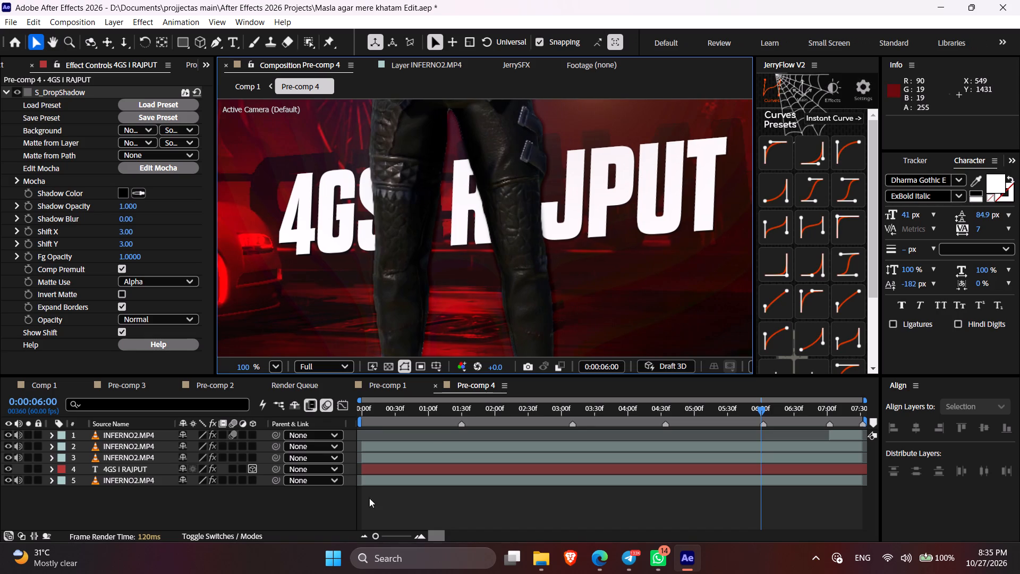
# Solo the 4GS I RAJPUT and bottom INFERNO2.MP4 layers and disable the Tint effect on the background.
pyautogui.click(118, 485)
pyautogui.moveTo(31, 469); pyautogui.dragTo(29, 480)
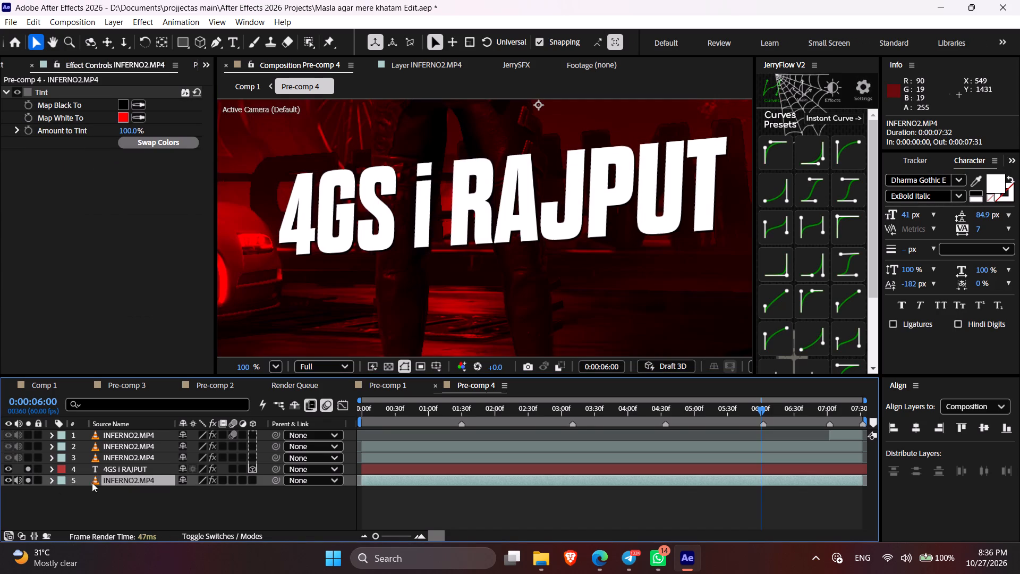
pyautogui.press('e')
pyautogui.click(6, 493)
pyautogui.press('e')
pyautogui.scroll(-2, 546, 251)
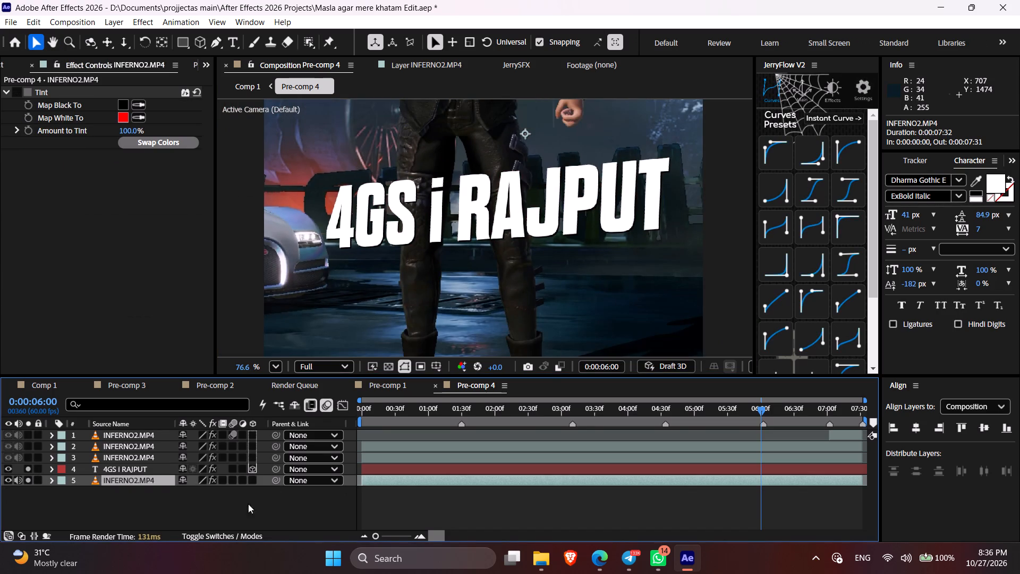
pyautogui.click(95, 495)
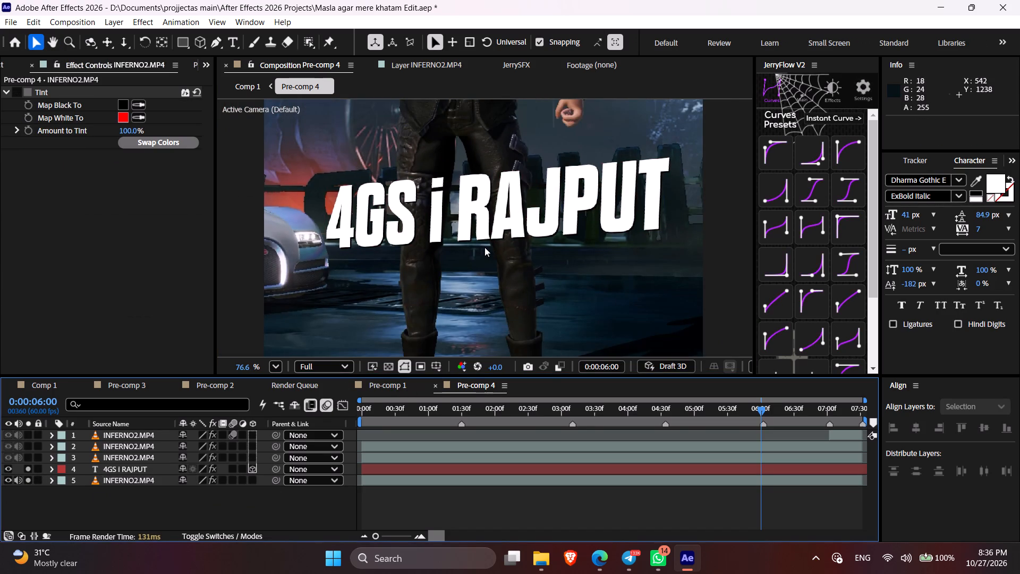
pyautogui.scroll(1, 484, 247)
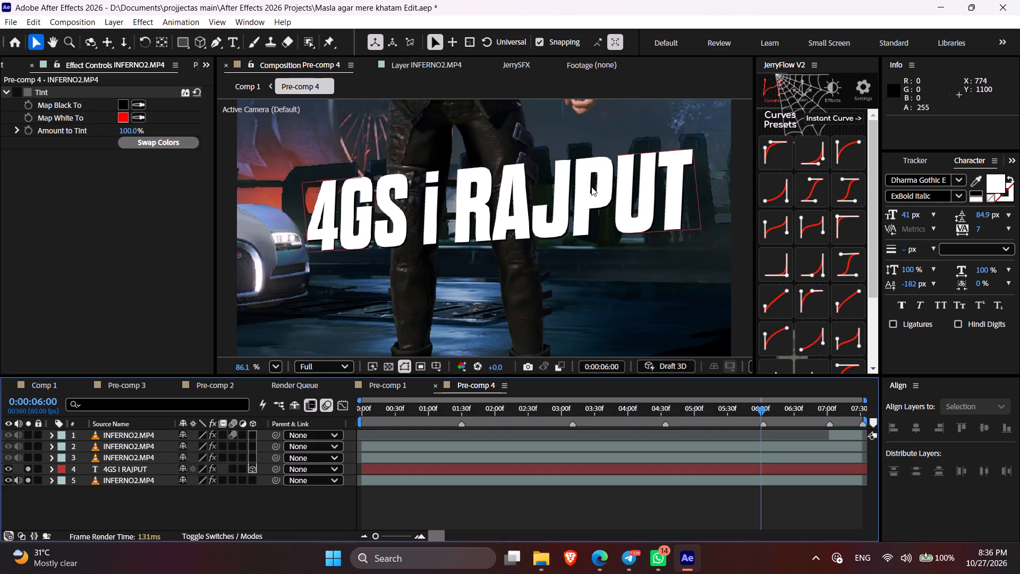
pyautogui.click(591, 187)
pyautogui.moveTo(697, 190); pyautogui.dragTo(713, 190)
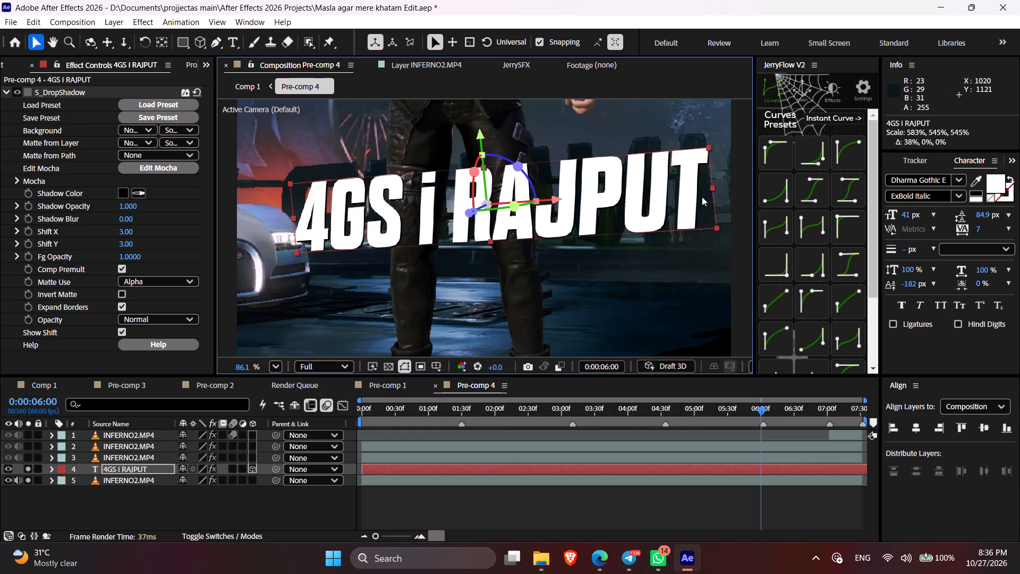
pyautogui.hotkey('ctrl', 'z')
pyautogui.moveTo(483, 202); pyautogui.dragTo(459, 202)
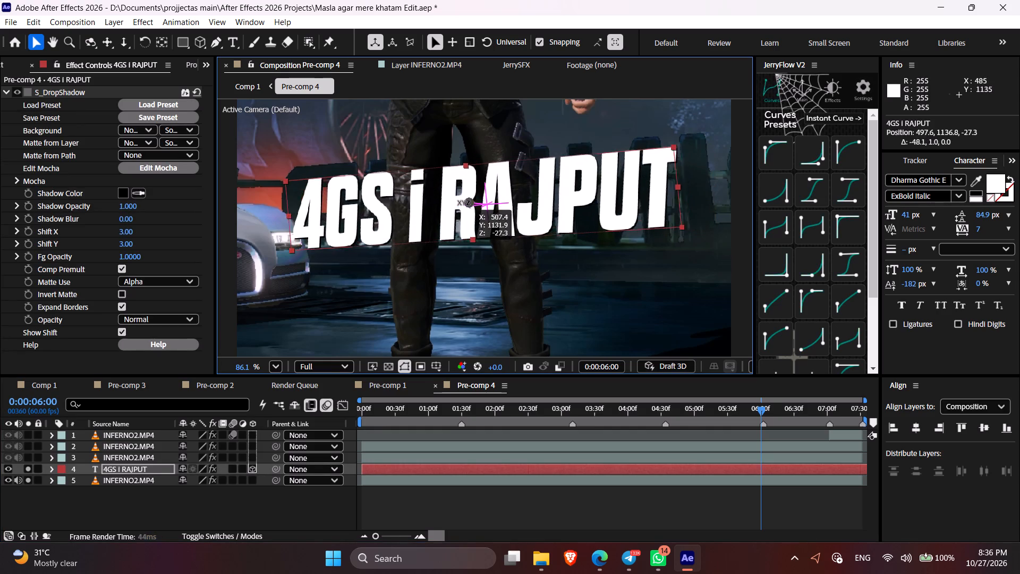
pyautogui.moveTo(459, 202); pyautogui.dragTo(448, 187)
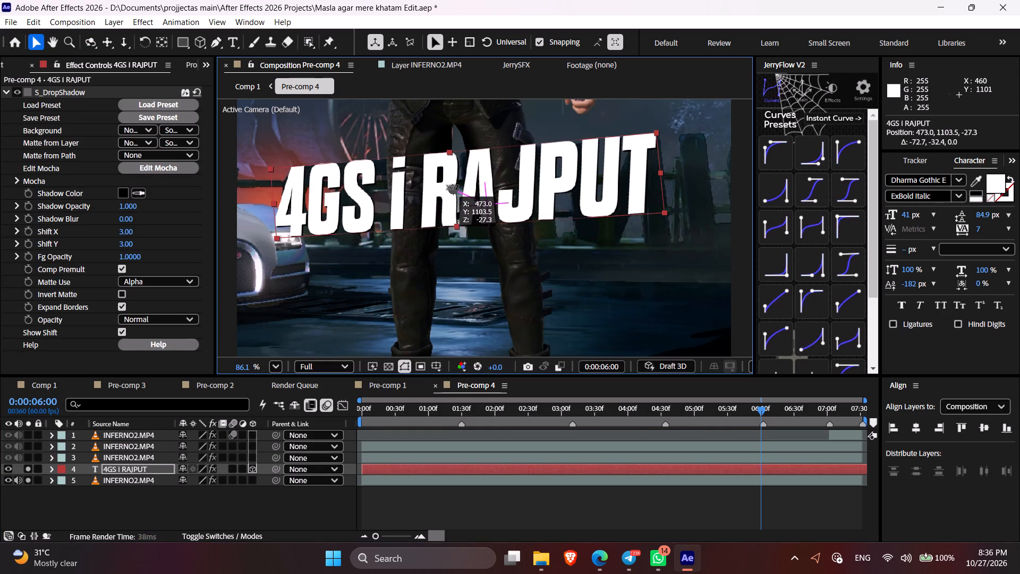
pyautogui.moveTo(448, 187); pyautogui.dragTo(475, 192)
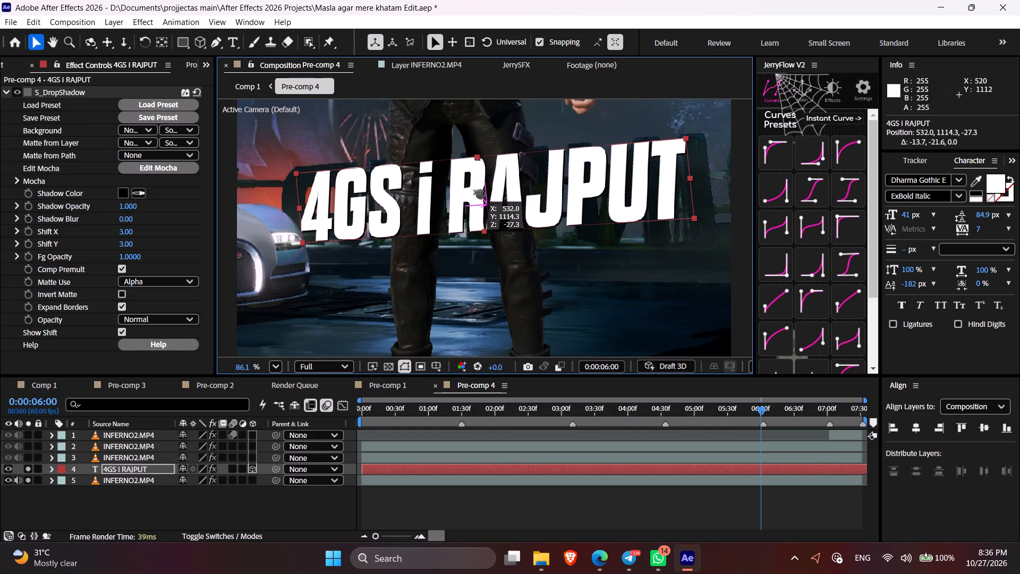
pyautogui.moveTo(475, 192); pyautogui.dragTo(474, 192)
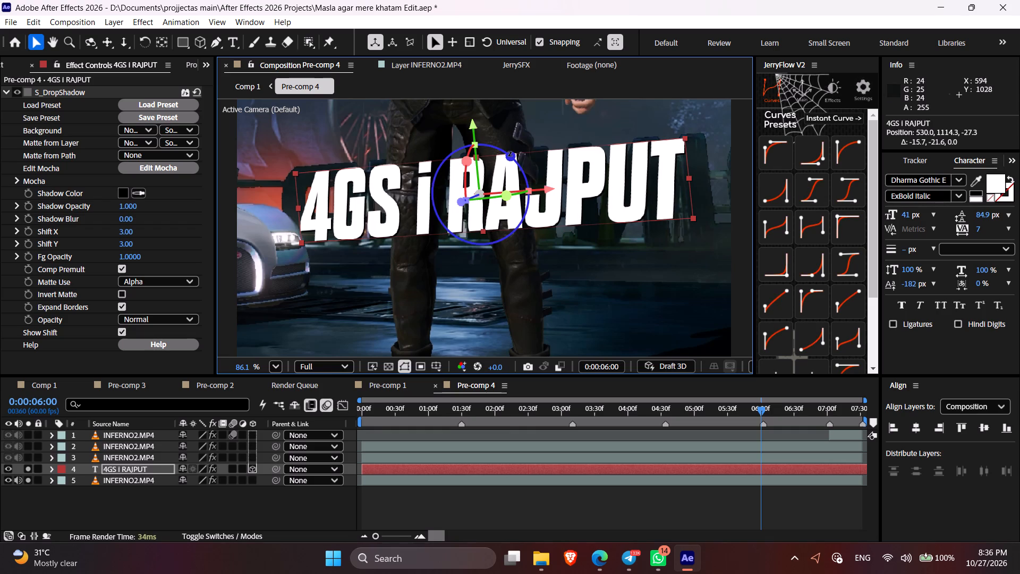
pyautogui.click(509, 154)
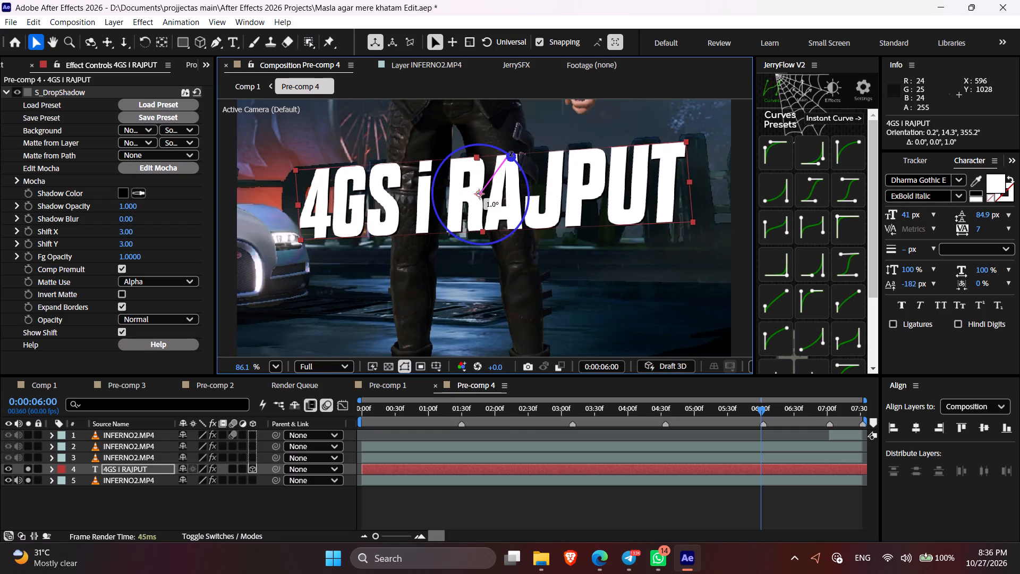
pyautogui.moveTo(479, 193); pyautogui.dragTo(481, 197)
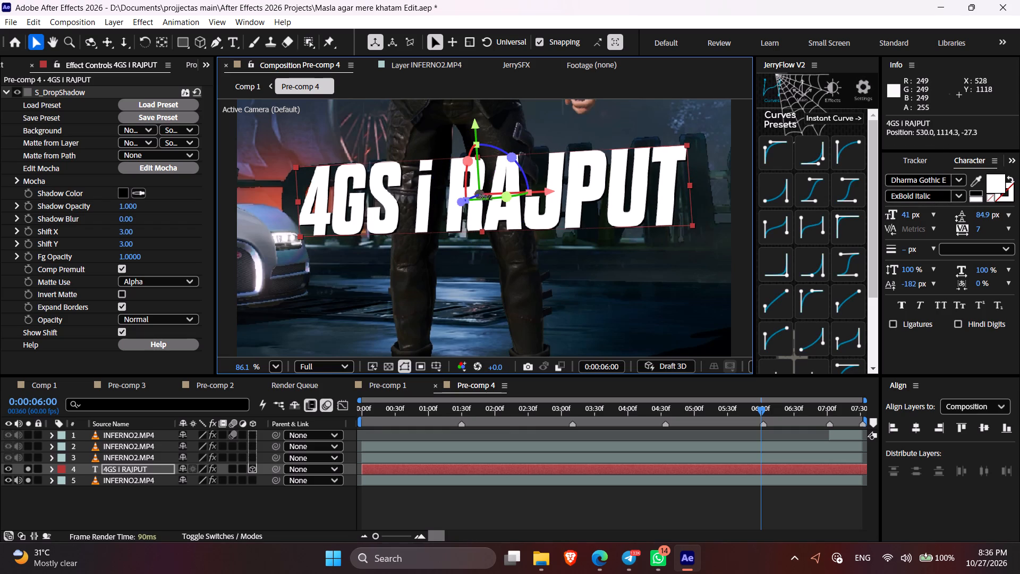
pyautogui.moveTo(481, 197); pyautogui.dragTo(477, 204)
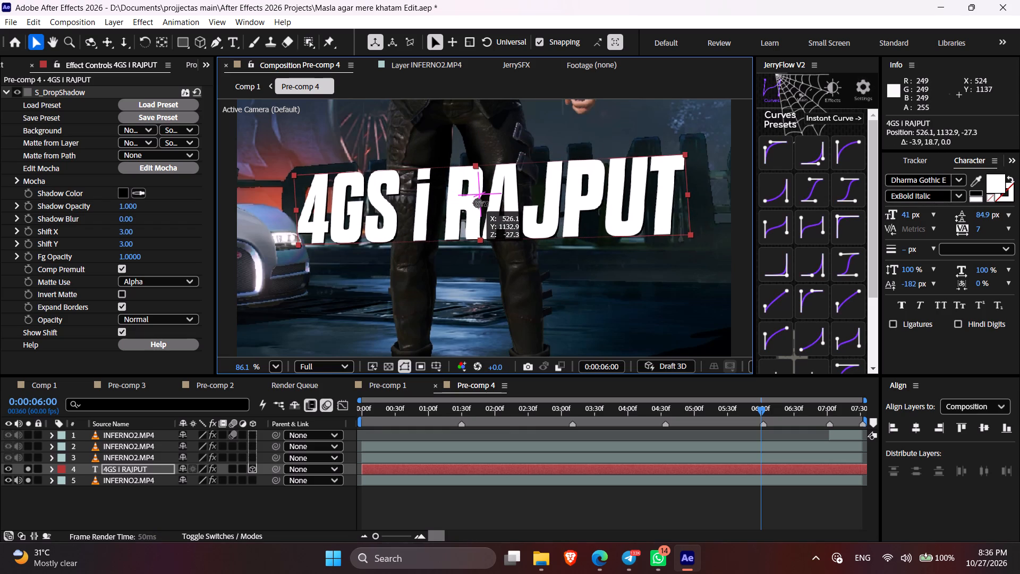
pyautogui.moveTo(477, 204); pyautogui.dragTo(483, 212)
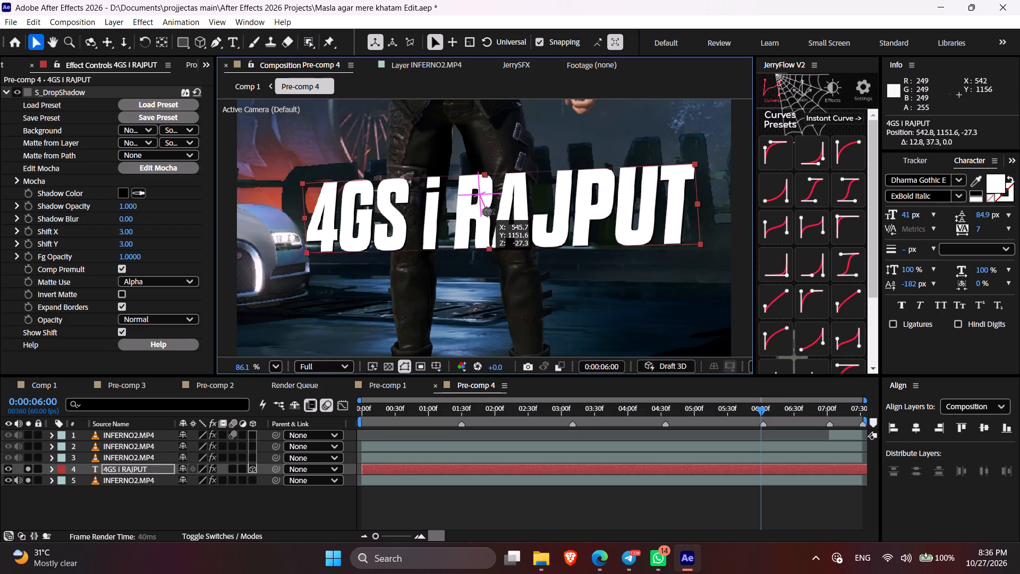
pyautogui.moveTo(483, 212); pyautogui.dragTo(475, 203)
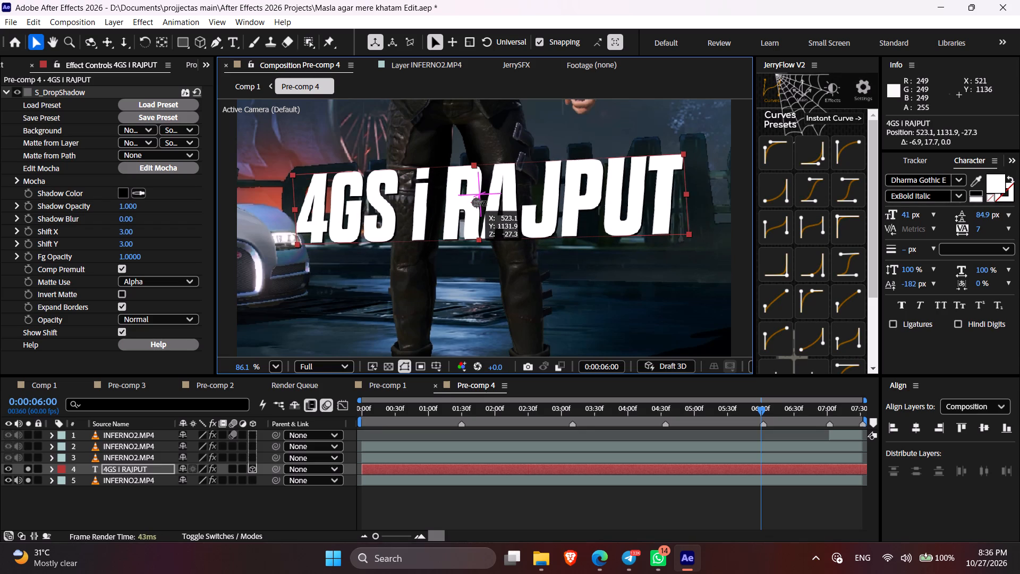
pyautogui.moveTo(475, 203); pyautogui.dragTo(475, 203)
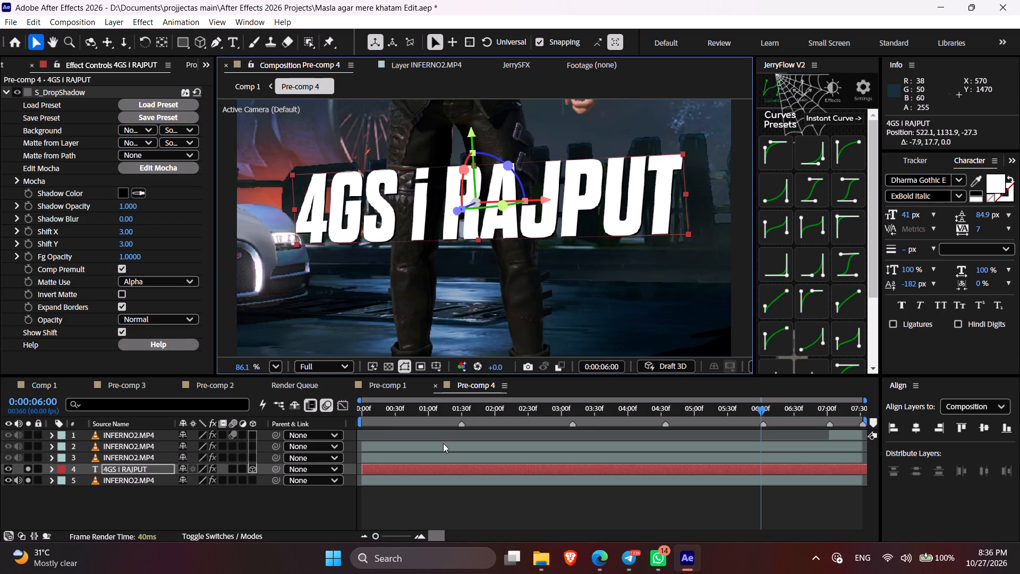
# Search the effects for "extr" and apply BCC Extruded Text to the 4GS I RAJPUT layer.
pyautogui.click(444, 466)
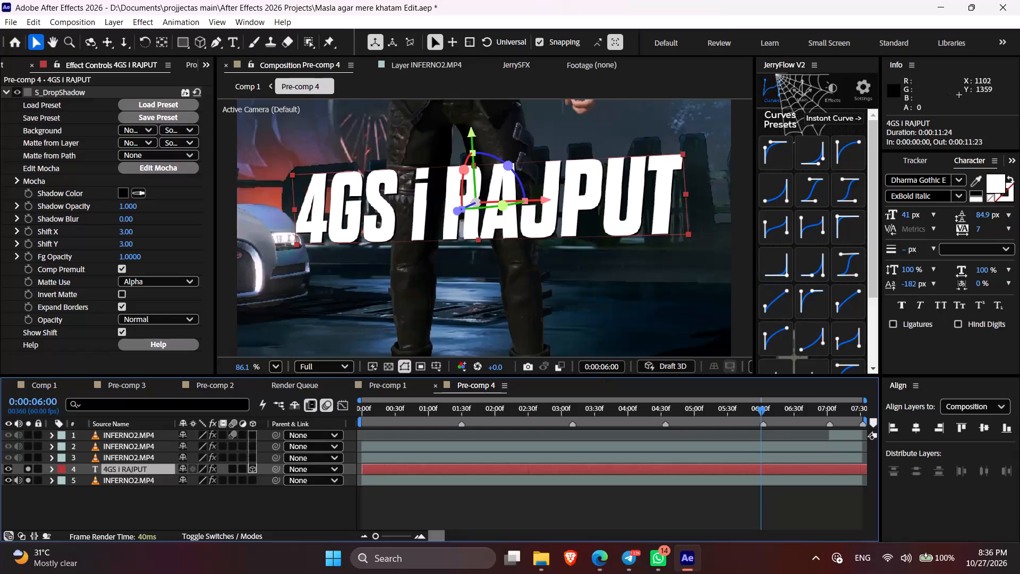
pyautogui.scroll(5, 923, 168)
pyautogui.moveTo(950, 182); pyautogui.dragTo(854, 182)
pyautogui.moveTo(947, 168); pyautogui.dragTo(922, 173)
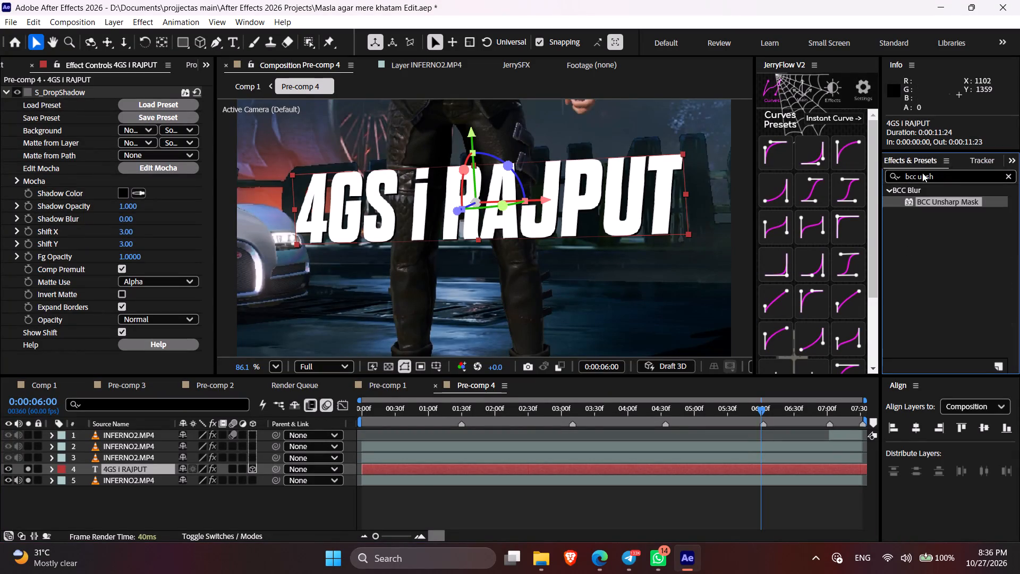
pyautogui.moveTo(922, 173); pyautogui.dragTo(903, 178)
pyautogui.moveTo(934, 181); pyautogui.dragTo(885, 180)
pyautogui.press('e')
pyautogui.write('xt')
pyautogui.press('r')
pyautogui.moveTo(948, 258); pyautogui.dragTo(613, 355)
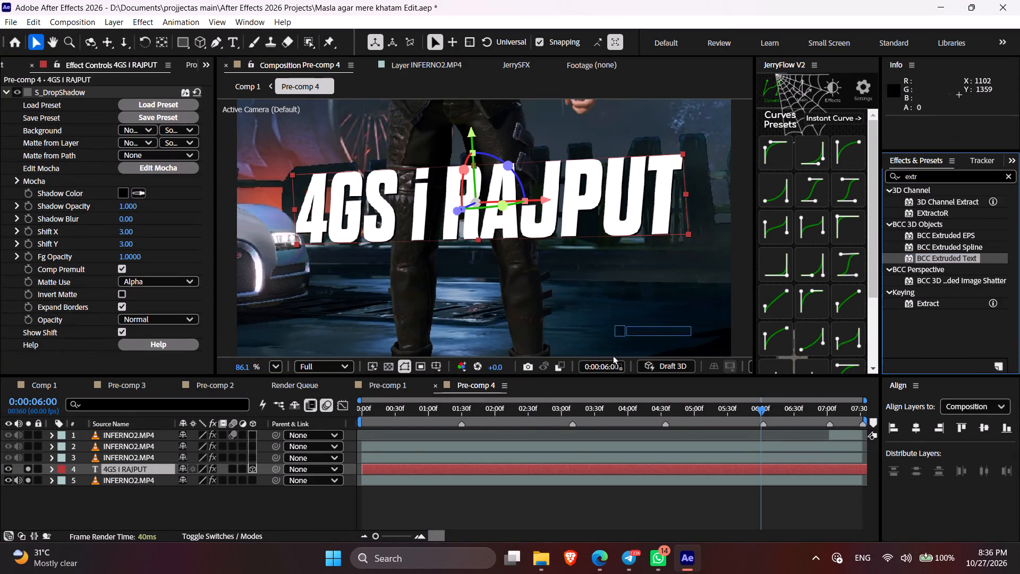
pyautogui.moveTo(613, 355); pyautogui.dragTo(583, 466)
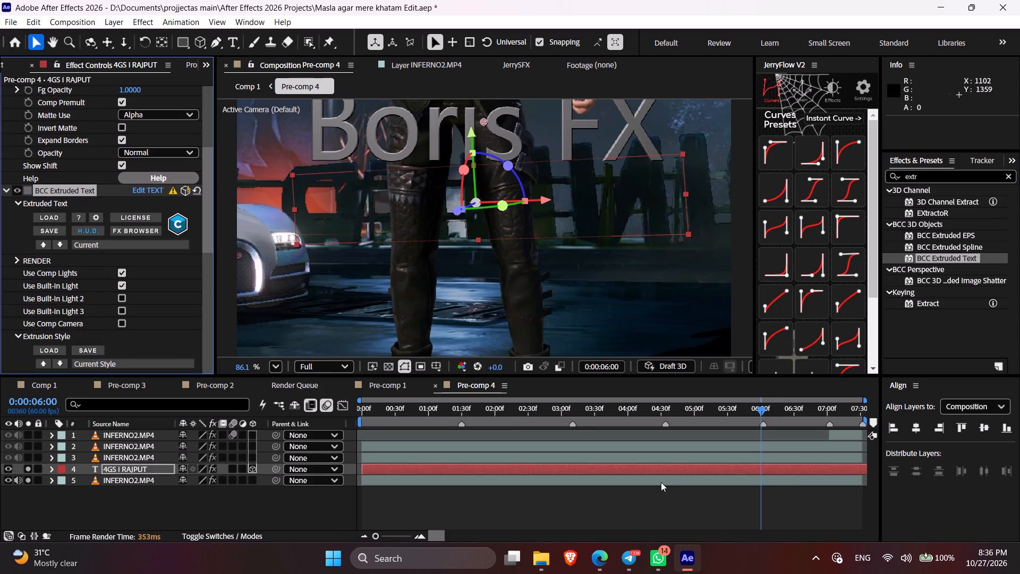
# Save the project.
pyautogui.hotkey('ctrl', 's')
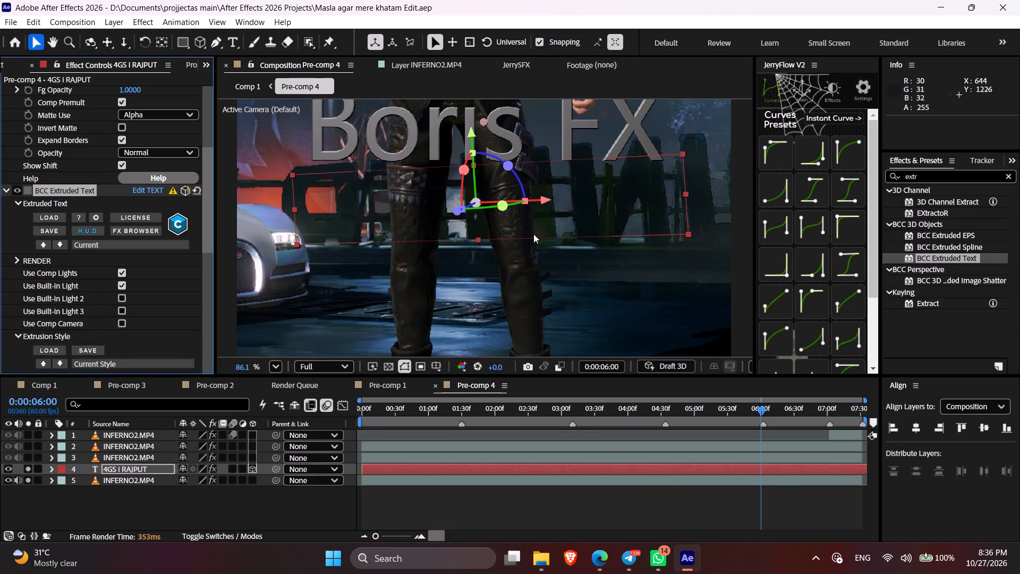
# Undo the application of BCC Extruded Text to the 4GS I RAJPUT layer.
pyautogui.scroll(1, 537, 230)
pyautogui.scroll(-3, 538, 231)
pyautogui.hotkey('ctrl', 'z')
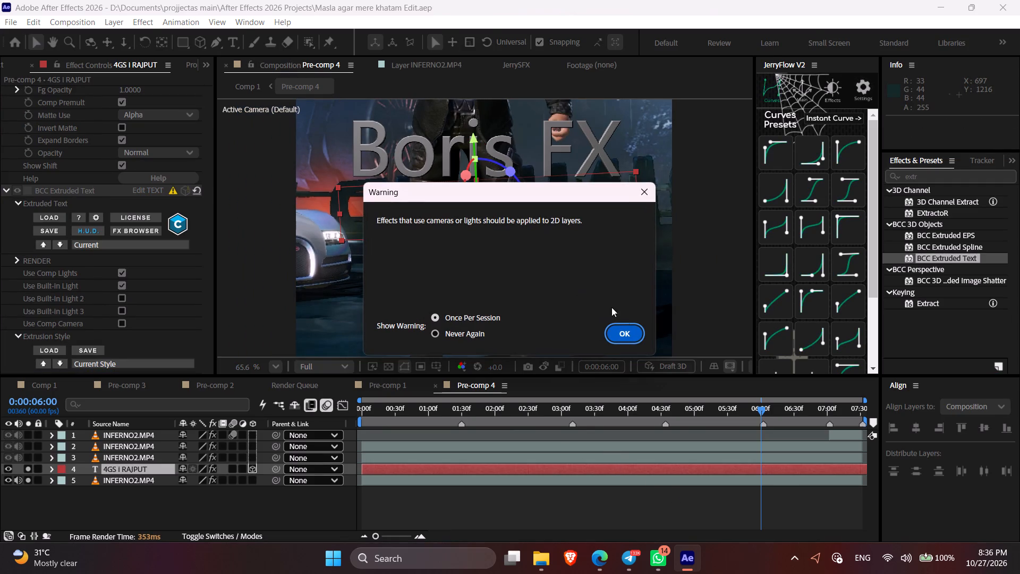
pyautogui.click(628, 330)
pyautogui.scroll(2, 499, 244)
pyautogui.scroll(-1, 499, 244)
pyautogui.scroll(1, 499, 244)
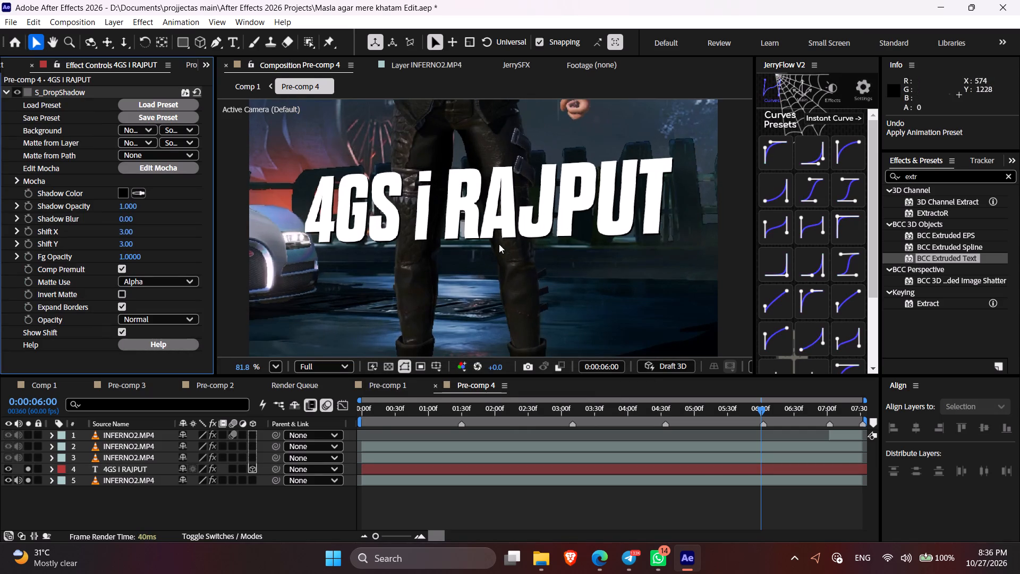
# Turn off the solos on the text and bottom INFERNO2.MP4 layers and re-enable the background's Tint effect.
pyautogui.moveTo(29, 471); pyautogui.dragTo(29, 486)
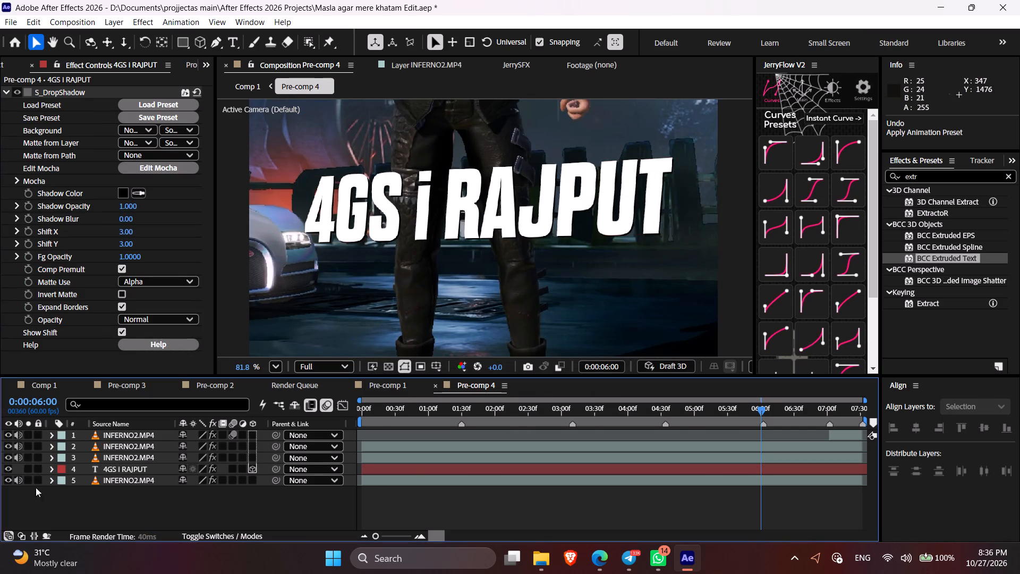
pyautogui.click(143, 476)
pyautogui.press('e')
pyautogui.click(10, 491)
pyautogui.press('e')
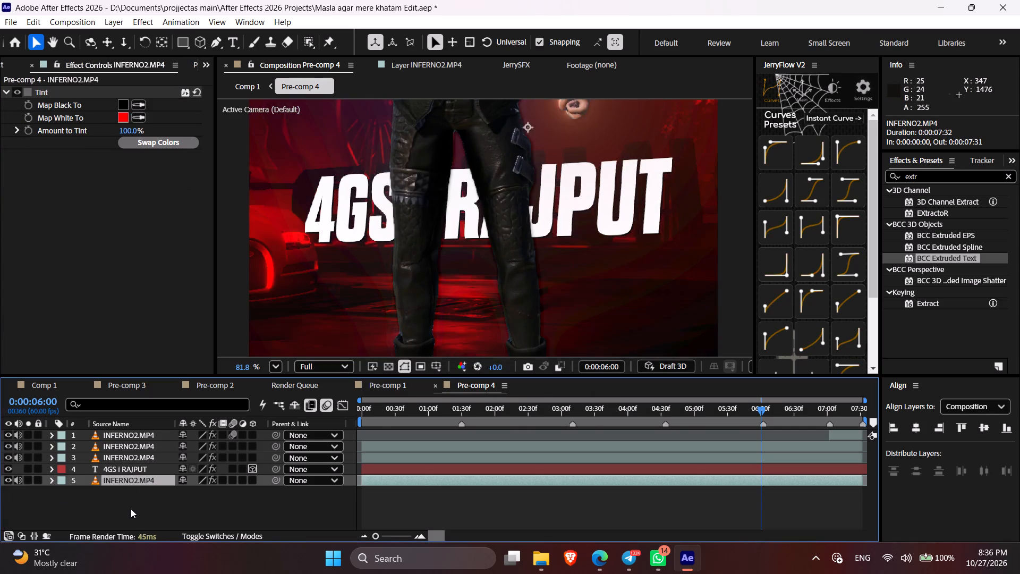
pyautogui.click(139, 509)
# Examine the full frame and the lettering behind the character at the start of the composition.
pyautogui.click(278, 365)
pyautogui.click(301, 111)
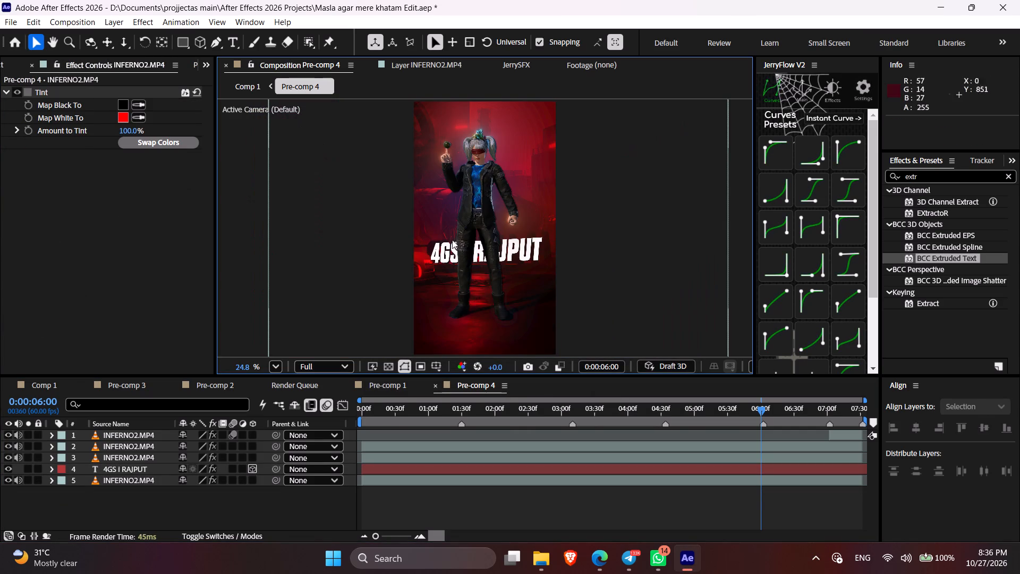
pyautogui.moveTo(388, 415); pyautogui.dragTo(350, 417)
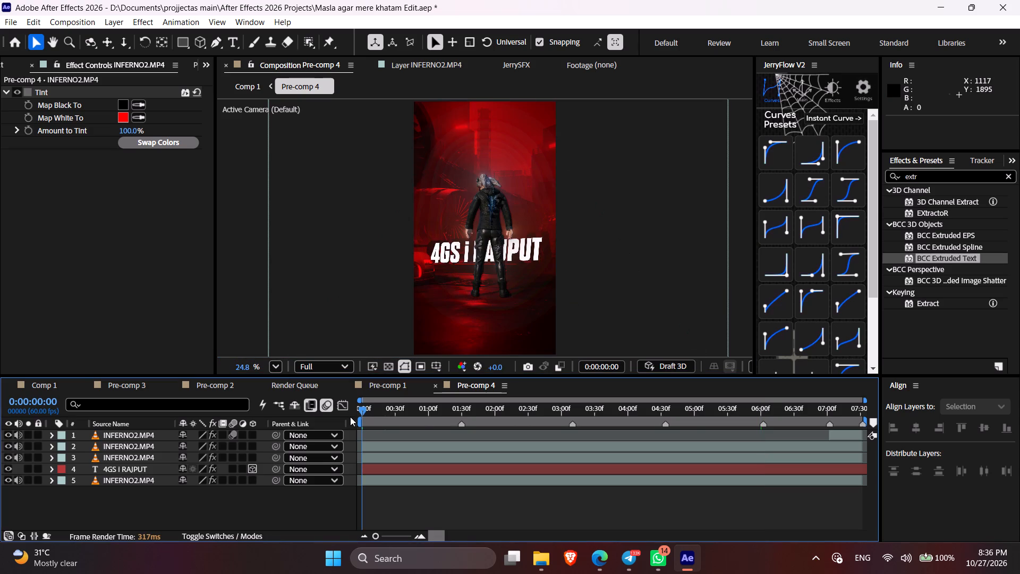
pyautogui.moveTo(350, 417); pyautogui.dragTo(366, 417)
pyautogui.scroll(3, 459, 302)
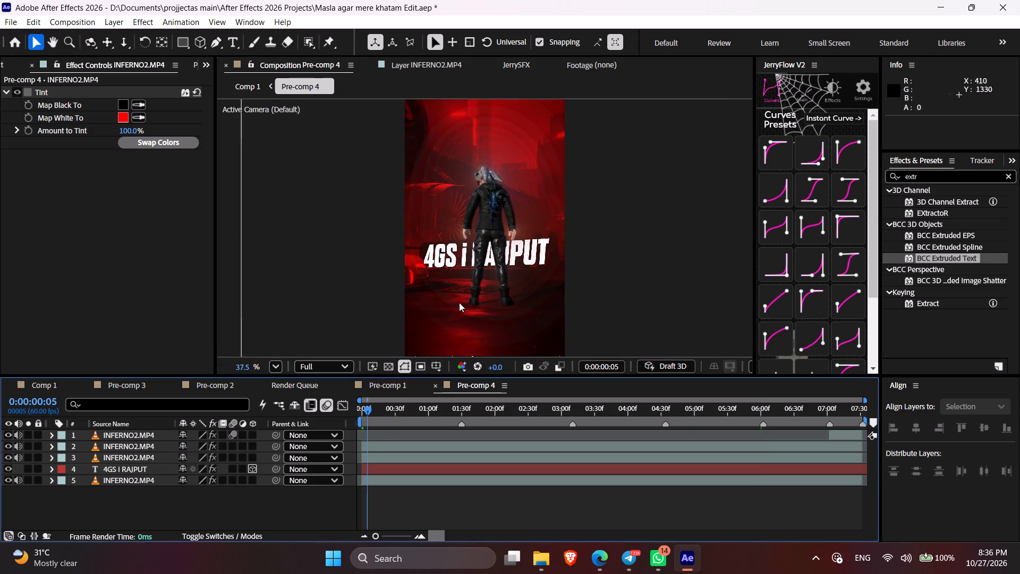
pyautogui.scroll(-2, 459, 302)
pyautogui.scroll(1, 459, 302)
pyautogui.scroll(-2, 459, 302)
pyautogui.scroll(1, 459, 301)
pyautogui.scroll(-1, 459, 301)
pyautogui.scroll(5, 459, 301)
pyautogui.press('space')
pyautogui.moveTo(481, 311); pyautogui.dragTo(490, 269)
pyautogui.scroll(4, 481, 285)
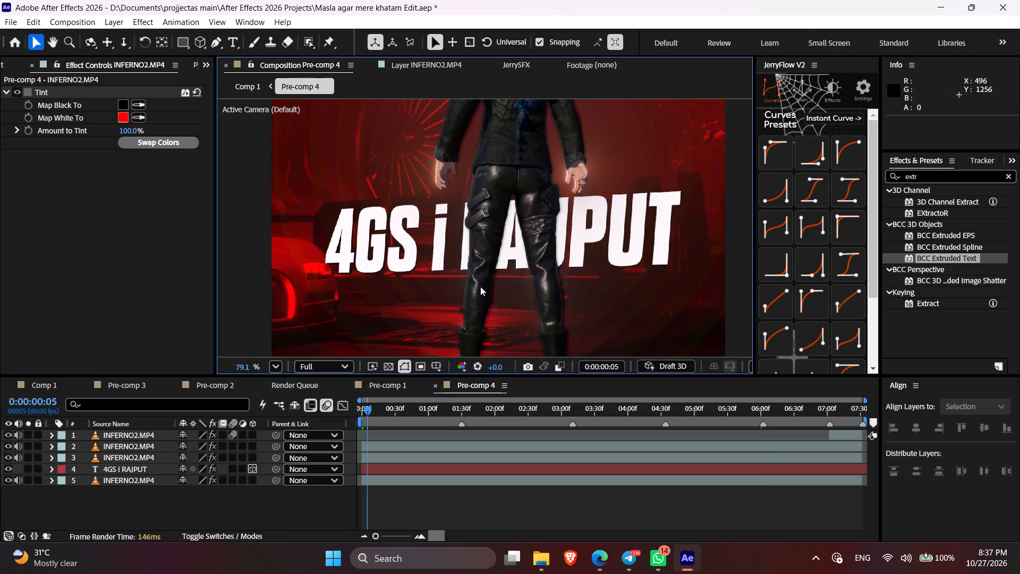
# Save the project with no layer selected.
pyautogui.click(490, 522)
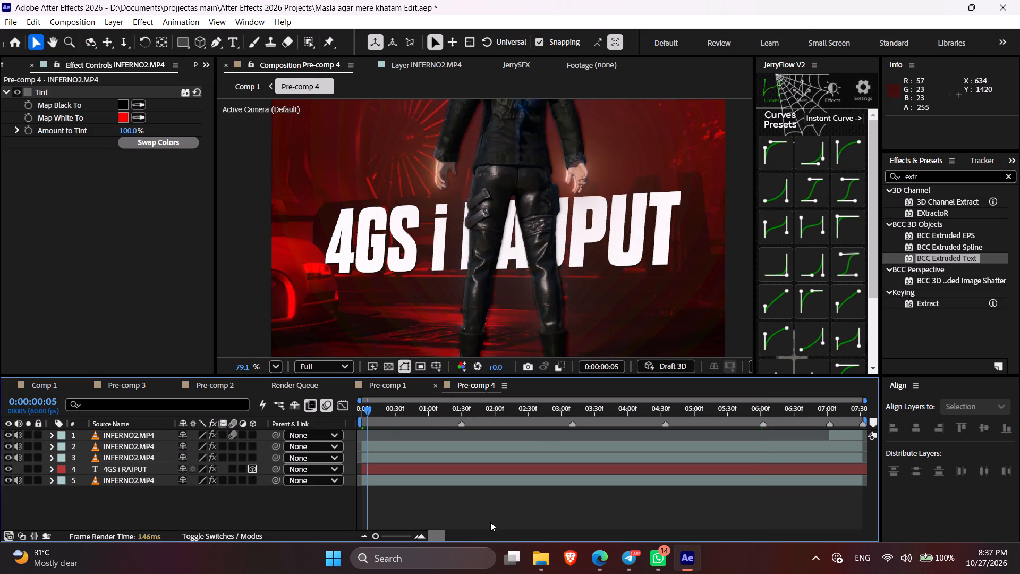
pyautogui.hotkey('ctrl', 's')
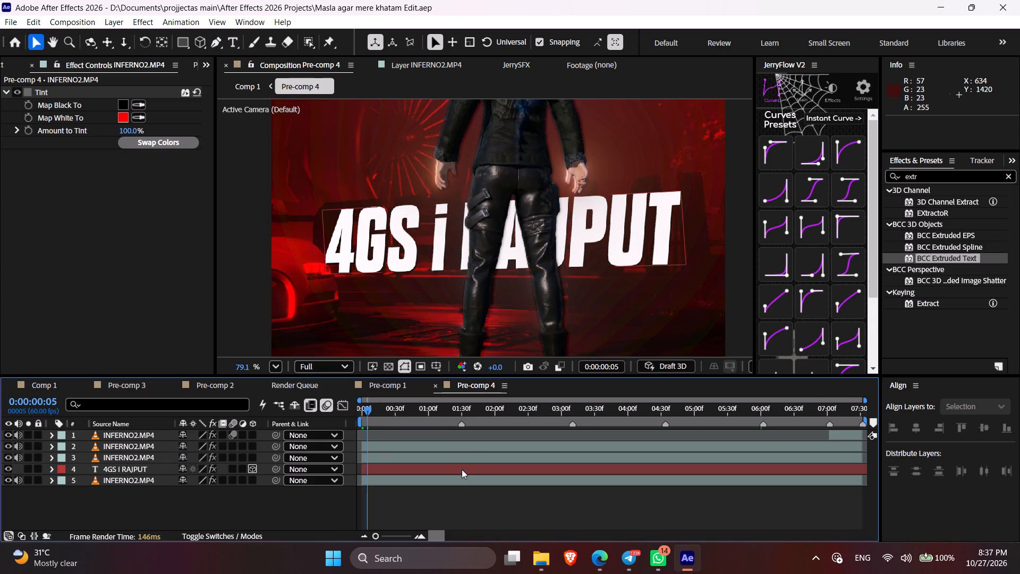
# Start a new light in Pre-comp 4 with the playhead at 0:00:00:00, setting the light type to Point.
pyautogui.scroll(-3, 466, 457)
pyautogui.scroll(-5, 446, 339)
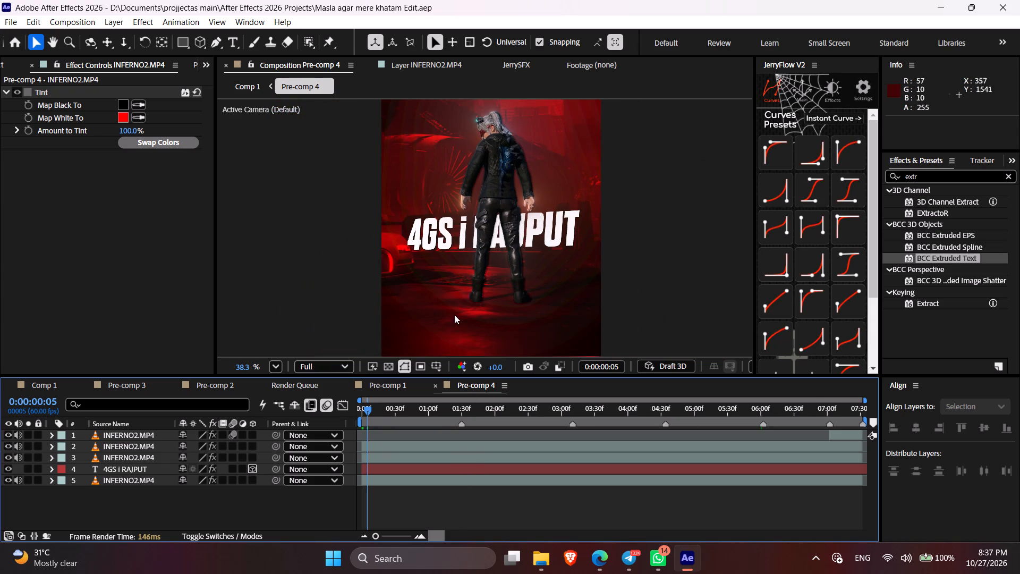
pyautogui.moveTo(369, 410); pyautogui.dragTo(350, 410)
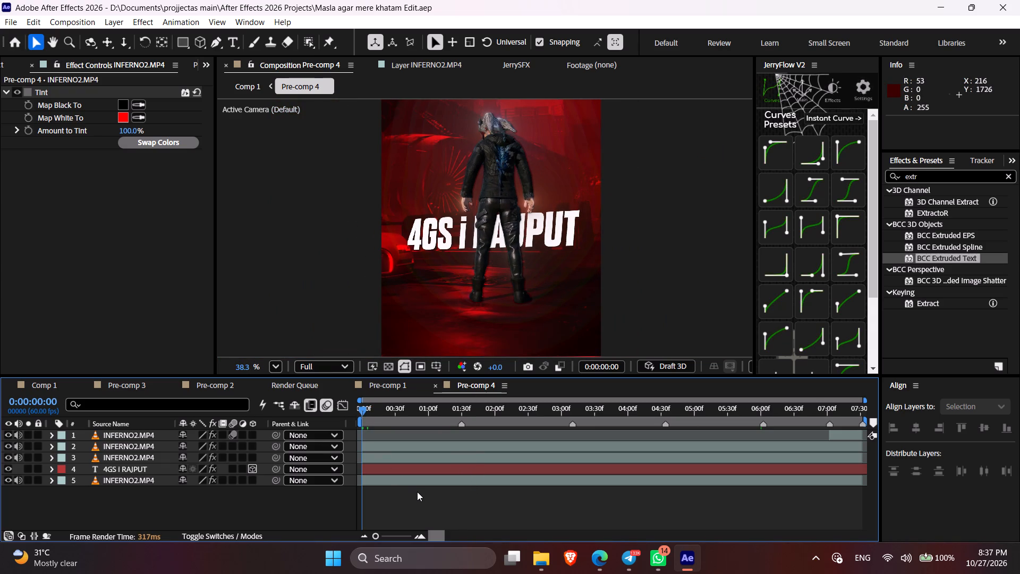
pyautogui.click(417, 493)
pyautogui.click(381, 466)
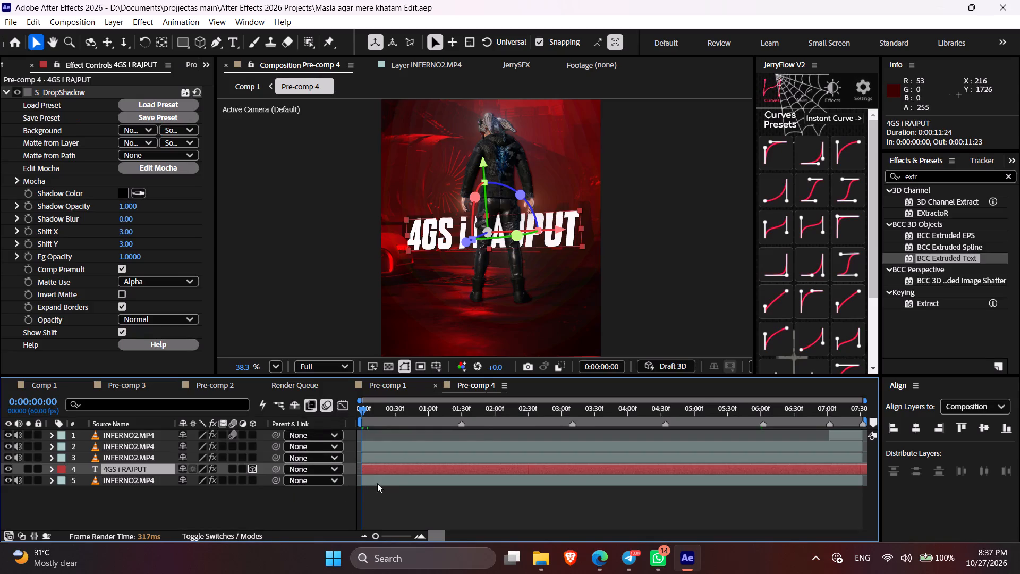
pyautogui.rightClick(251, 504)
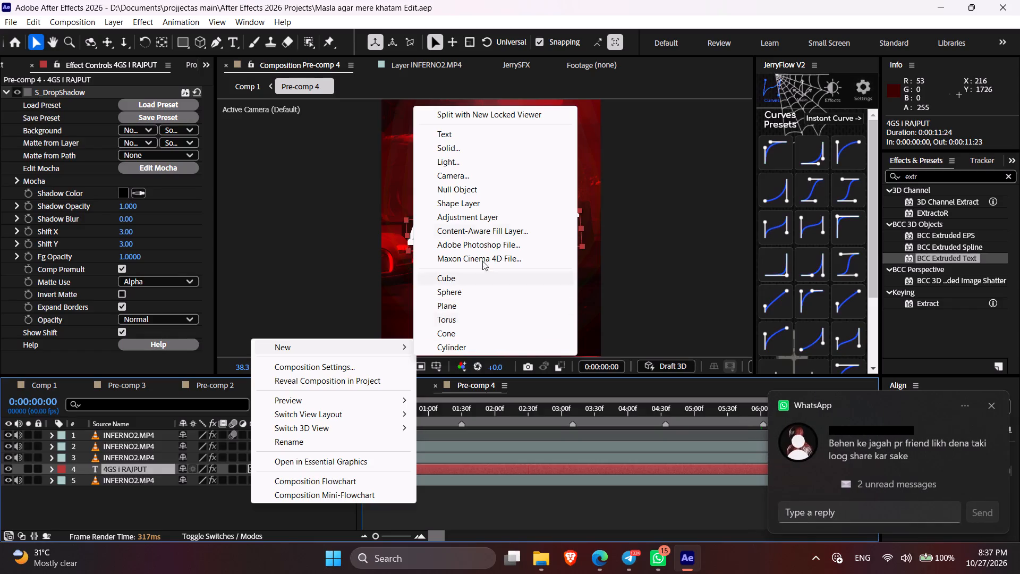
pyautogui.click(469, 162)
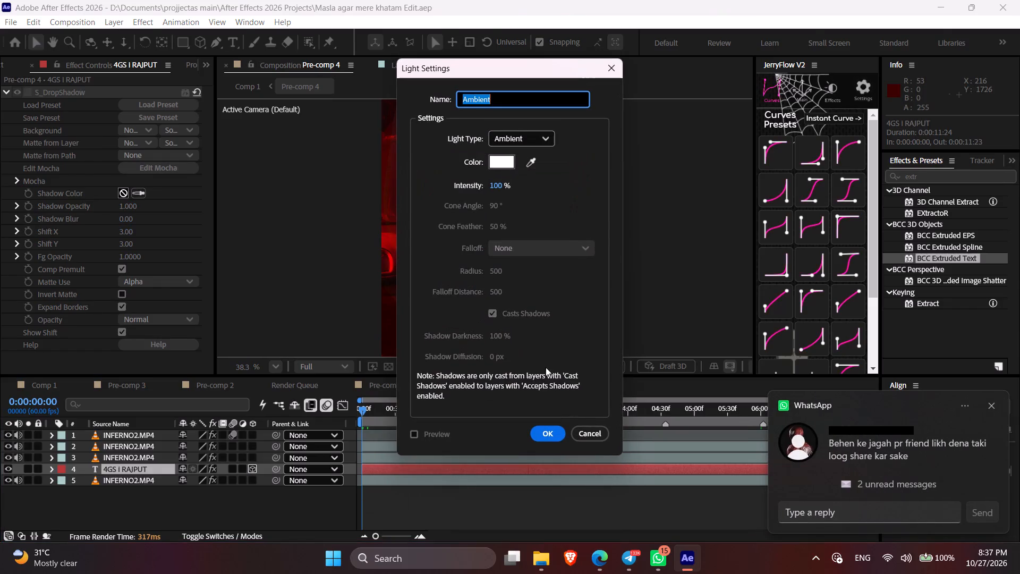
pyautogui.click(506, 142)
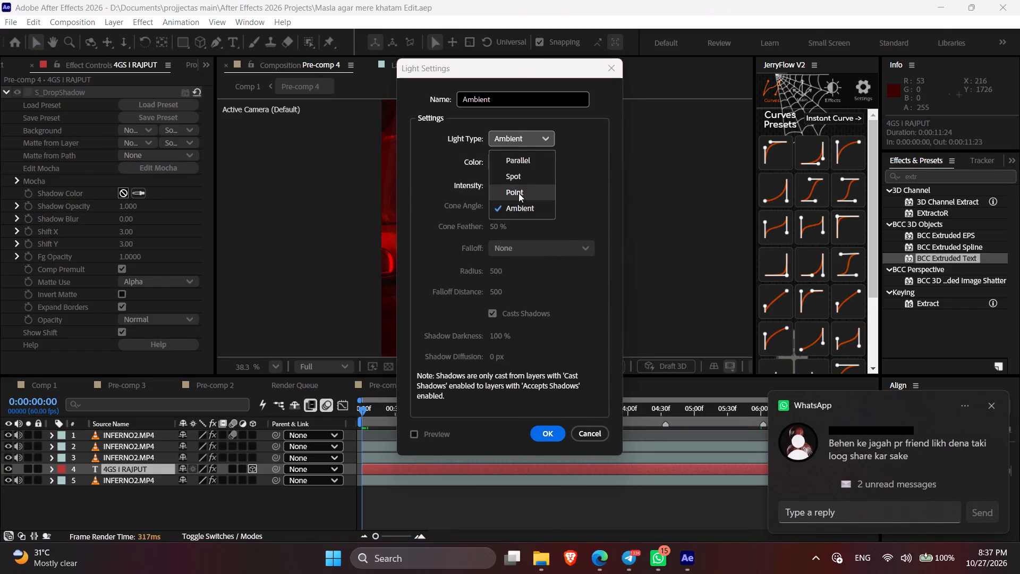
pyautogui.click(518, 193)
pyautogui.click(524, 130)
pyautogui.click(524, 145)
pyautogui.click(528, 171)
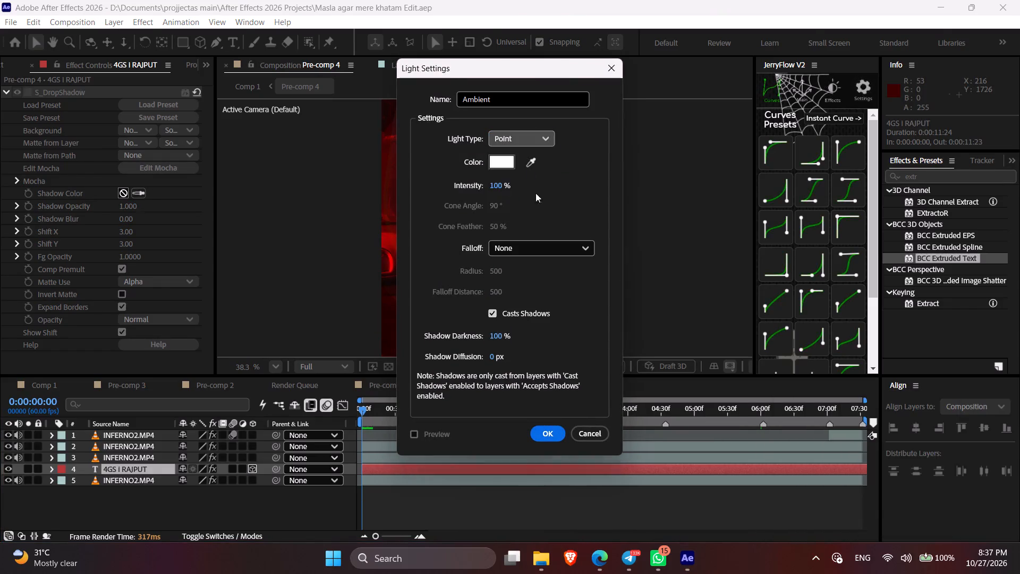
# Create a white point light named Ambient with 100% intensity, no falloff, and shadows cast at 100% darkness.
pyautogui.click(545, 437)
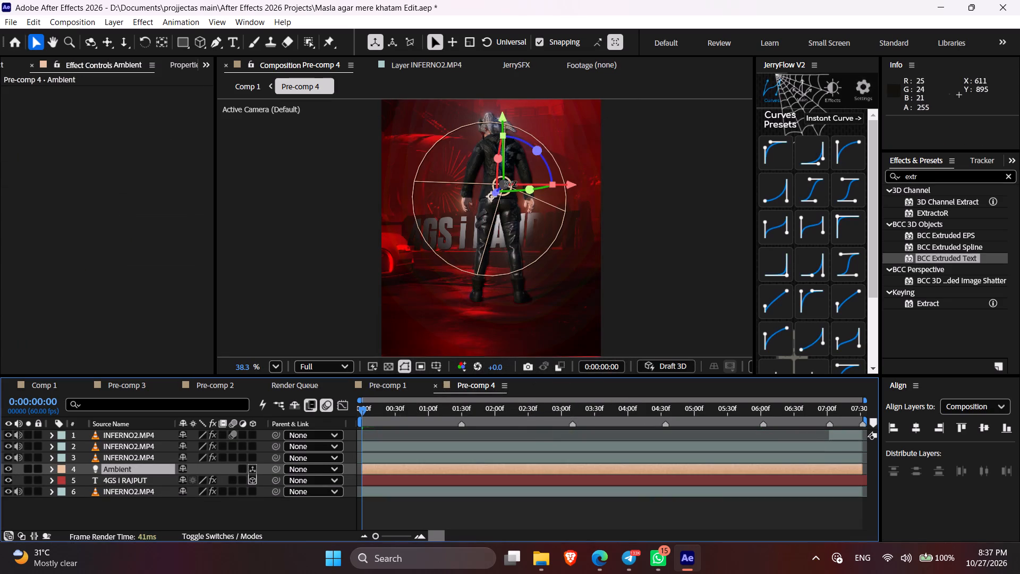
# Move the Ambient light up beside the character's head, to about X 186, Y 760.5, Z -375.
pyautogui.moveTo(501, 185); pyautogui.dragTo(374, 138)
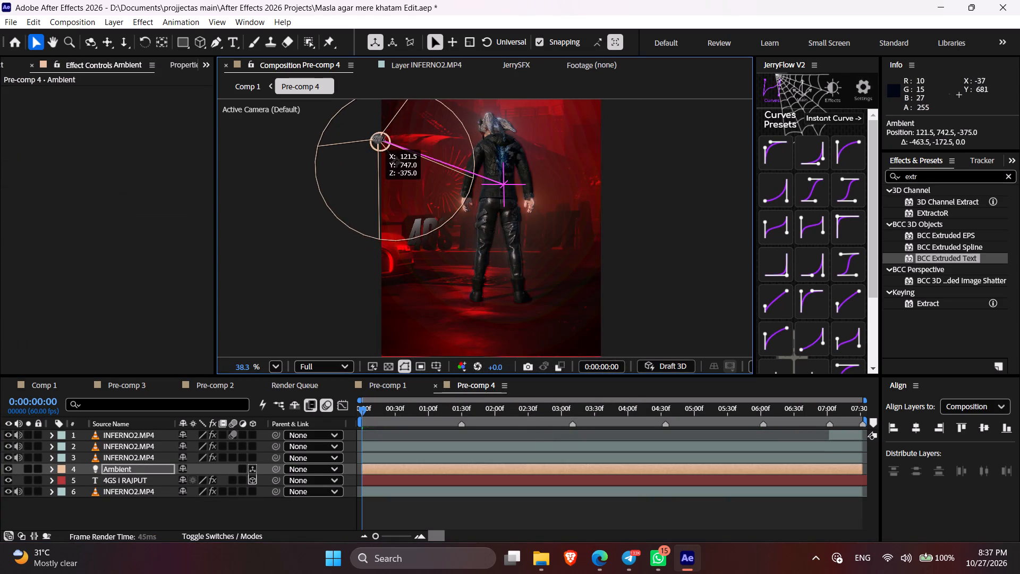
pyautogui.moveTo(374, 138); pyautogui.dragTo(392, 145)
pyautogui.scroll(-1, 501, 266)
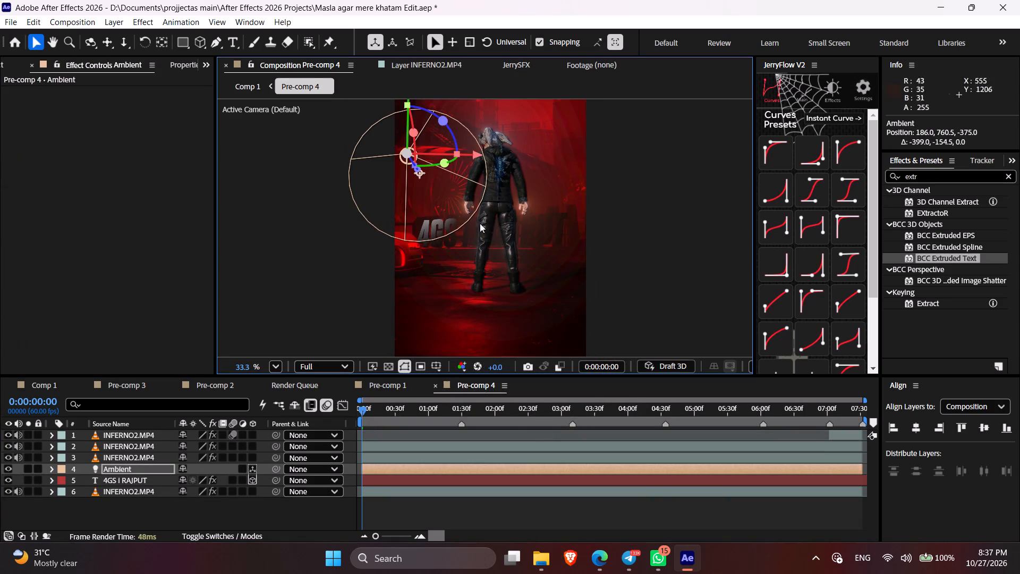
pyautogui.moveTo(448, 164); pyautogui.dragTo(432, 161)
pyautogui.click(615, 328)
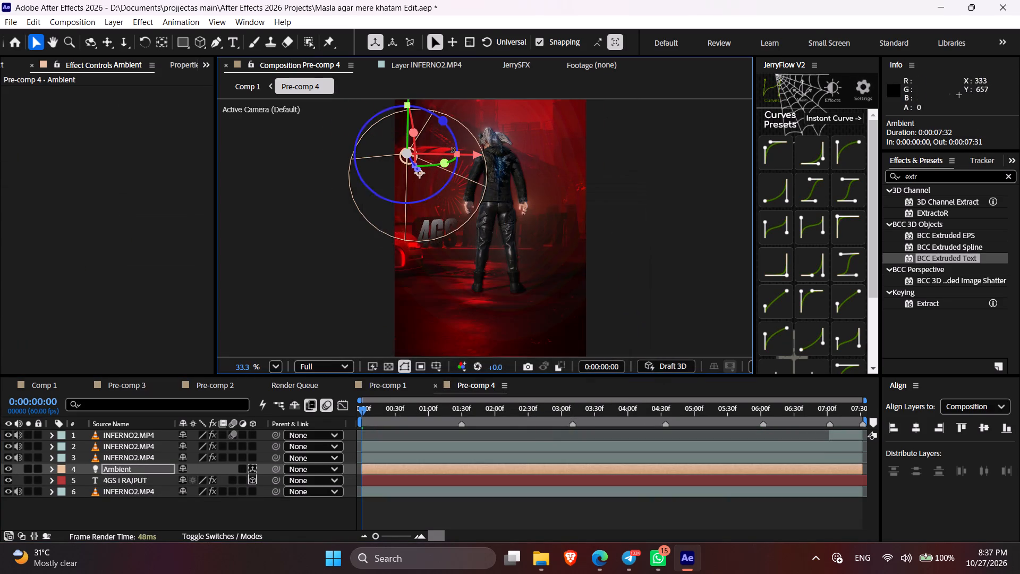
# Rotate the Ambient light toward the lettering, to an orientation of about 341°, 33.5°, 45°.
pyautogui.moveTo(447, 163); pyautogui.dragTo(489, 177)
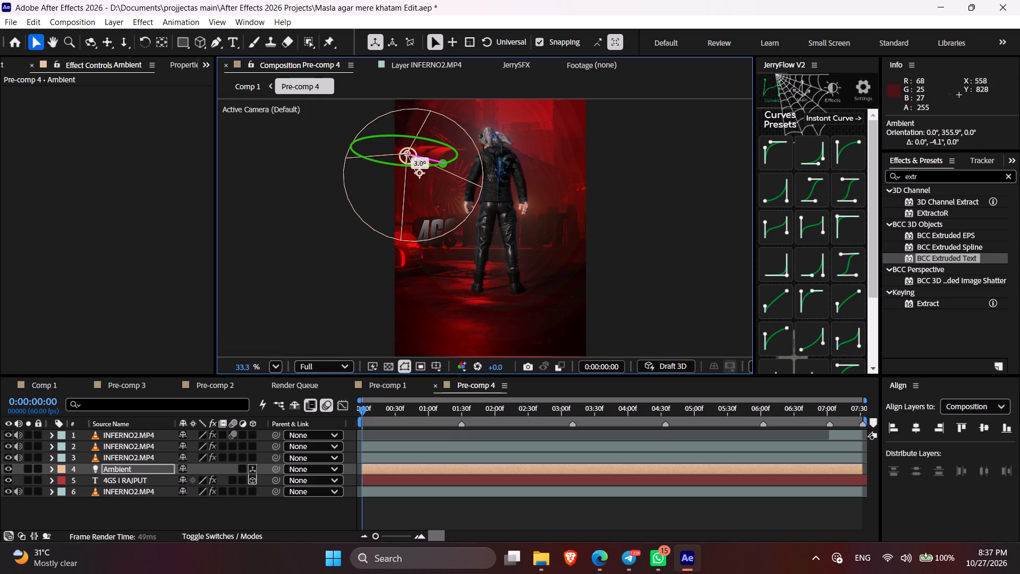
pyautogui.moveTo(489, 177); pyautogui.dragTo(500, 154)
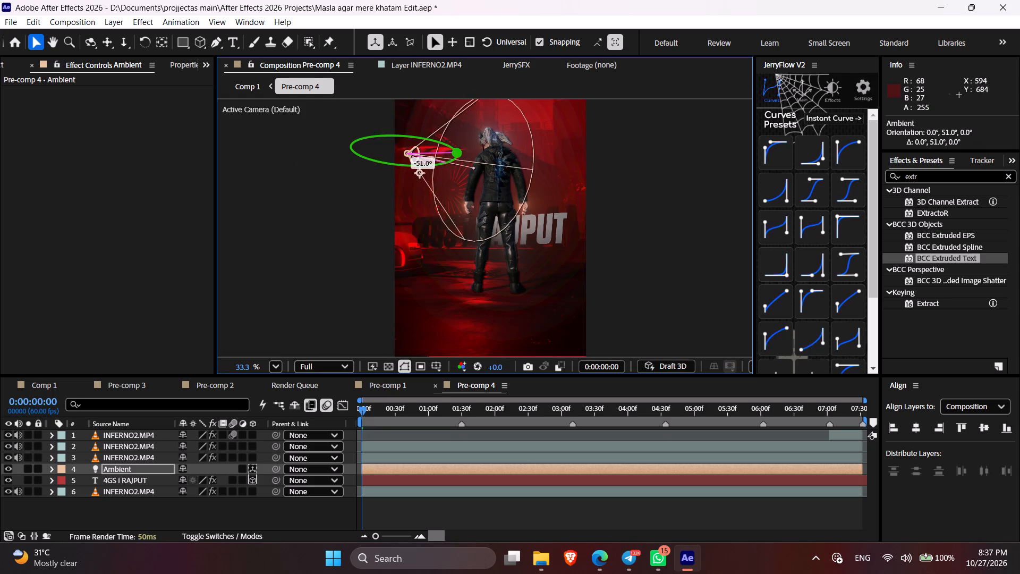
pyautogui.moveTo(500, 154); pyautogui.dragTo(500, 158)
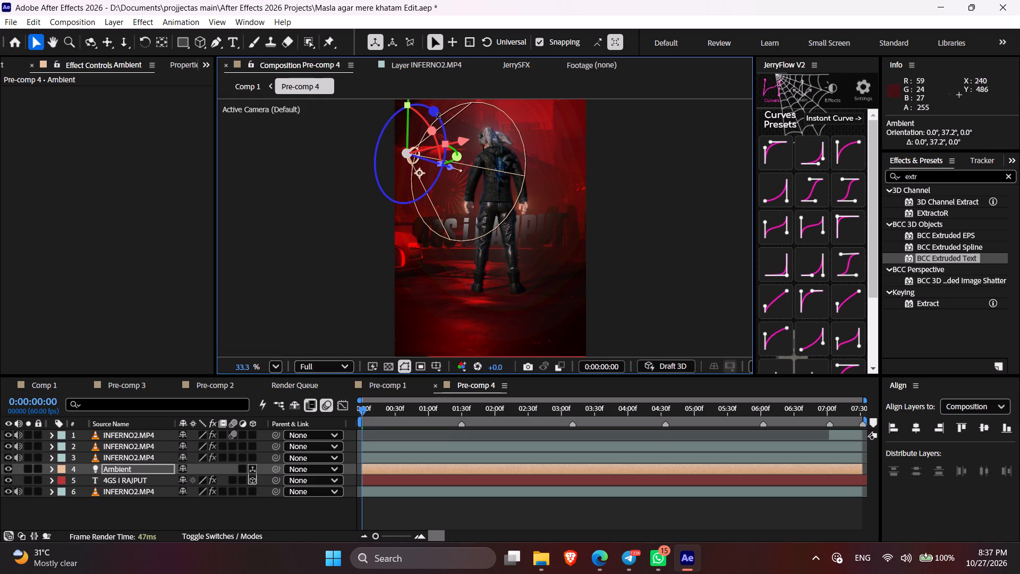
pyautogui.moveTo(436, 115); pyautogui.dragTo(494, 125)
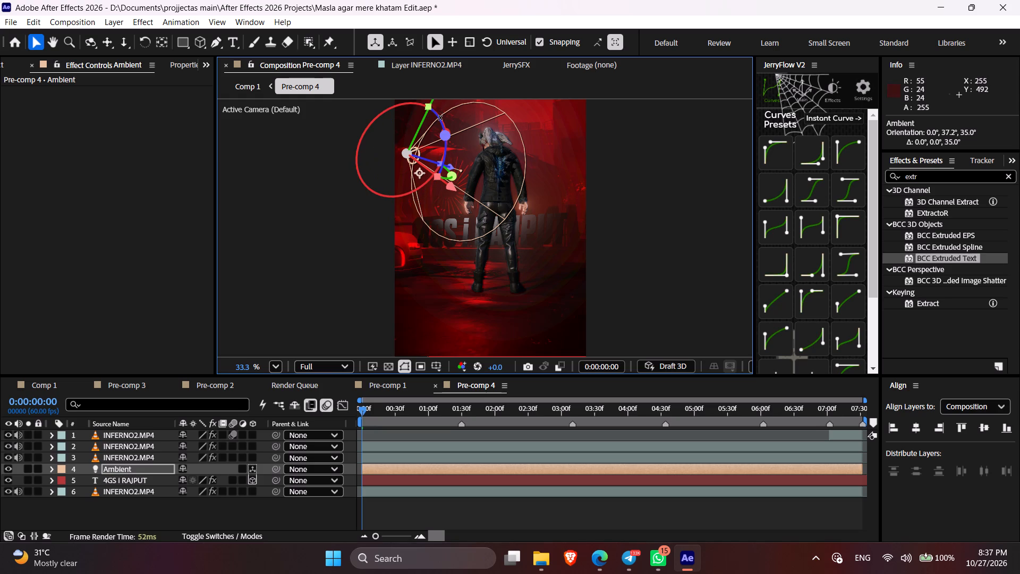
pyautogui.moveTo(444, 124); pyautogui.dragTo(457, 129)
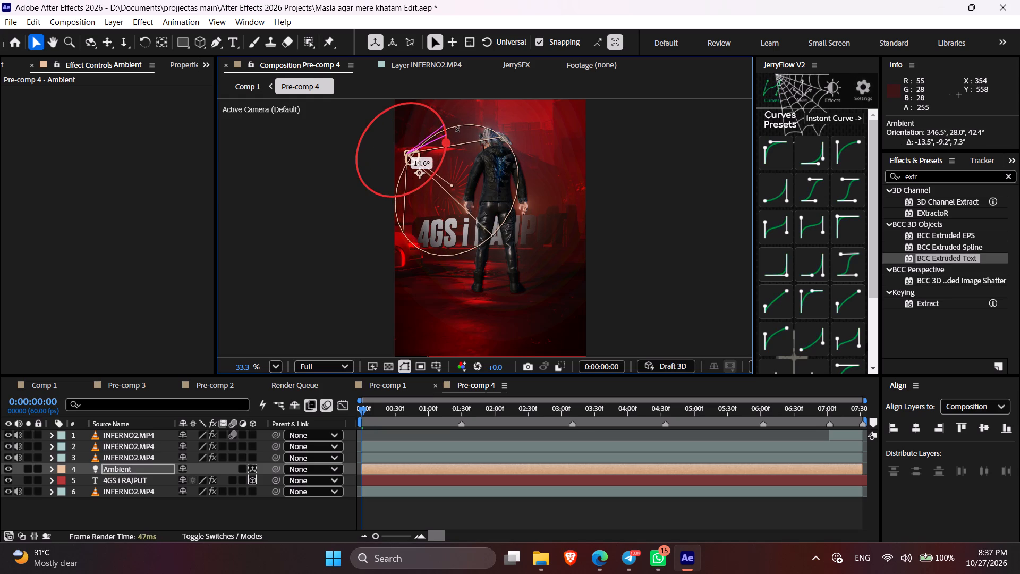
pyautogui.moveTo(457, 129); pyautogui.dragTo(456, 129)
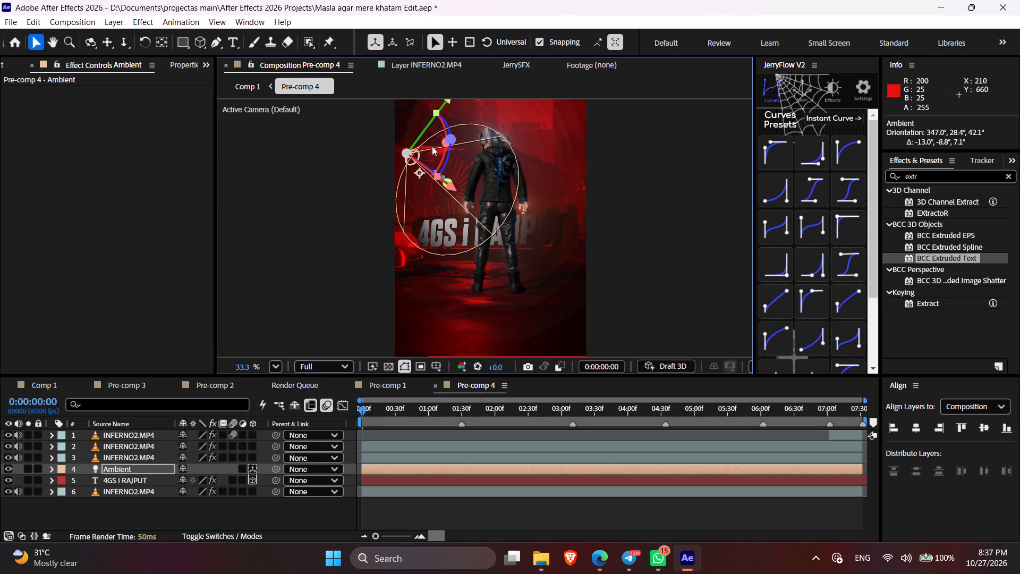
pyautogui.click(447, 177)
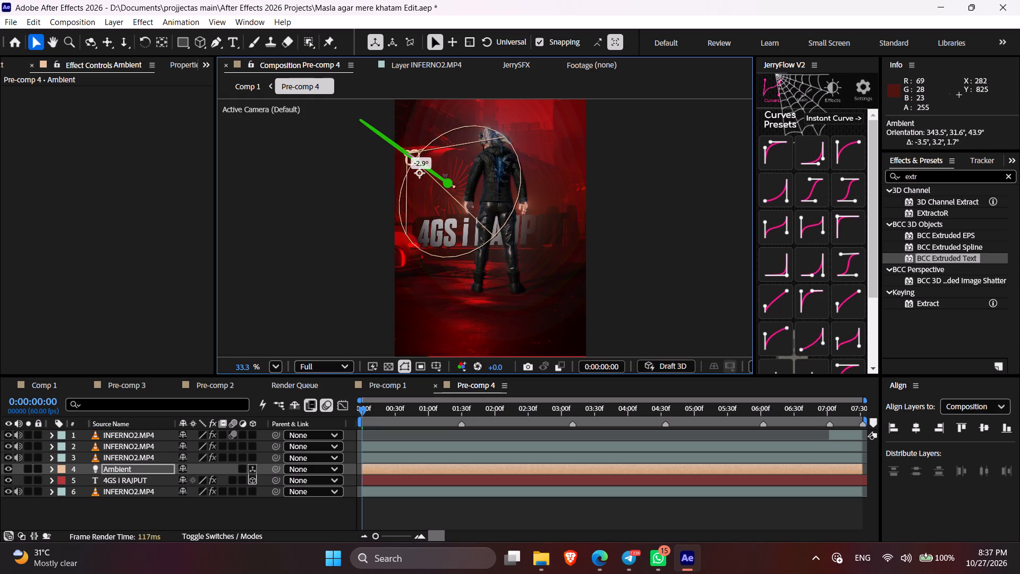
# Move the Ambient light farther up and outward, to about X 39, Y 610.5, Z -375.
pyautogui.scroll(-2, 479, 218)
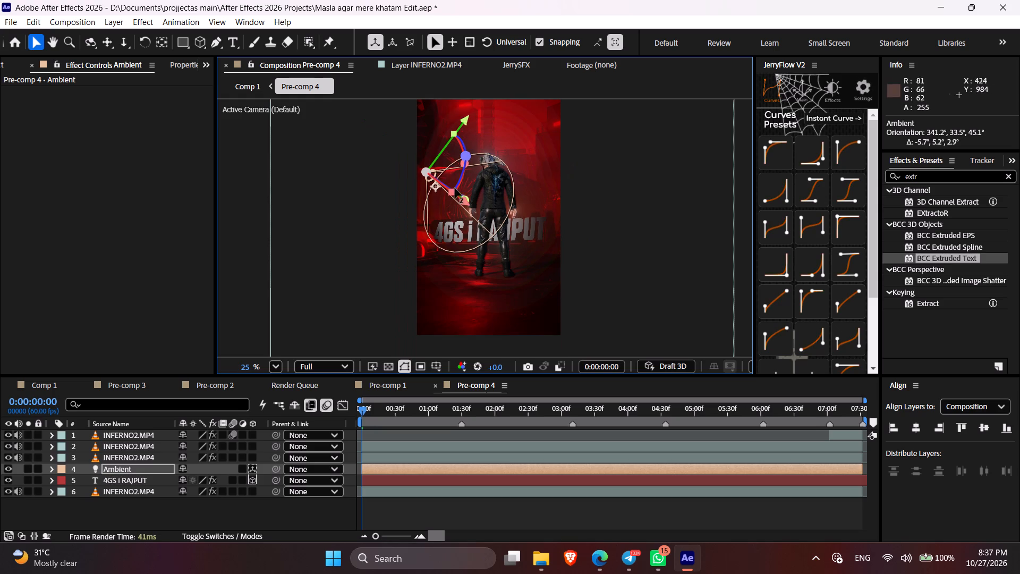
pyautogui.moveTo(423, 171); pyautogui.dragTo(344, 113)
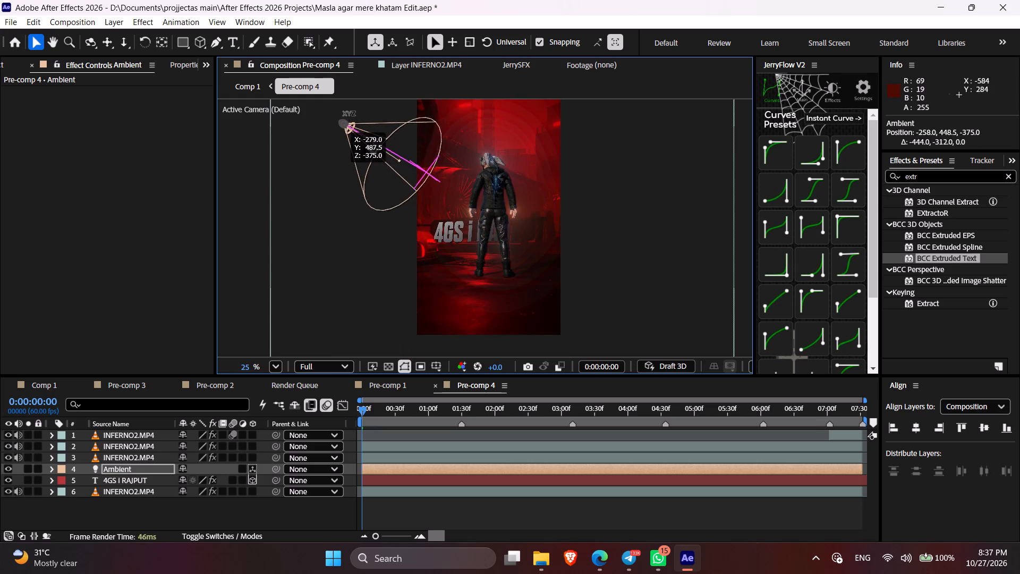
pyautogui.moveTo(344, 113); pyautogui.dragTo(390, 137)
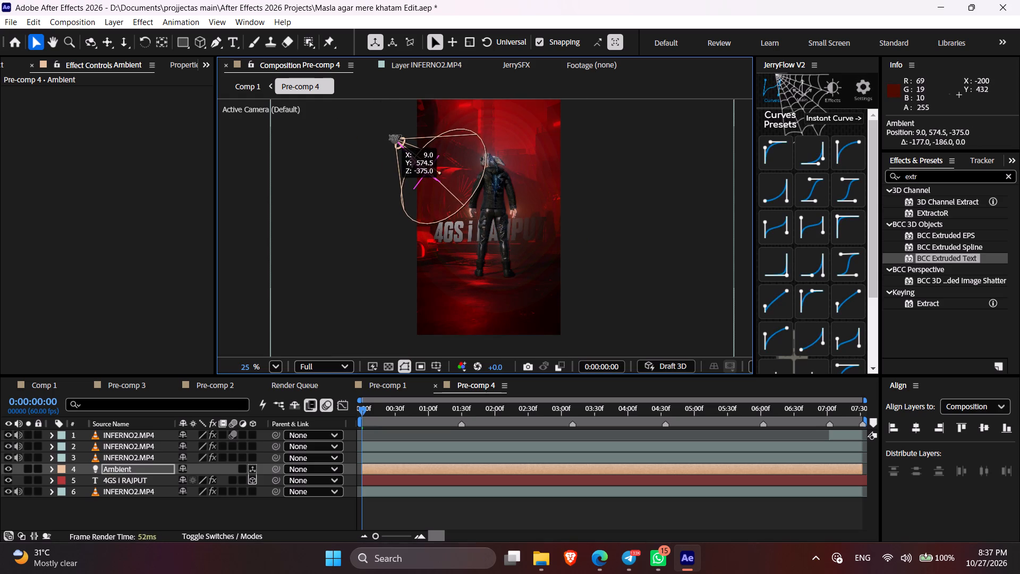
pyautogui.moveTo(390, 137); pyautogui.dragTo(396, 143)
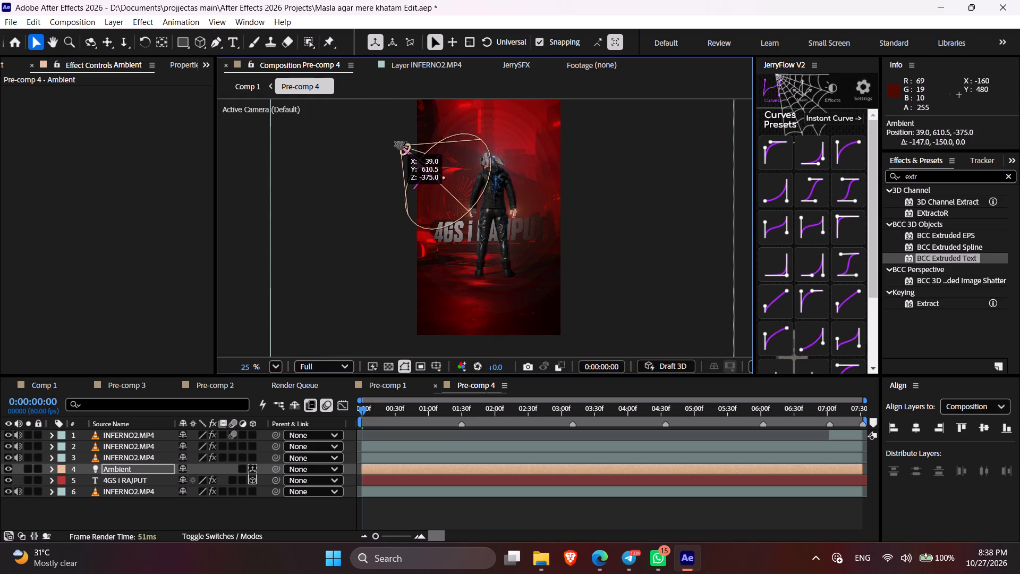
# Reveal the Ambient light's options and widen its spot Cone Angle to about 116°.
pyautogui.press('s')
pyautogui.press('r')
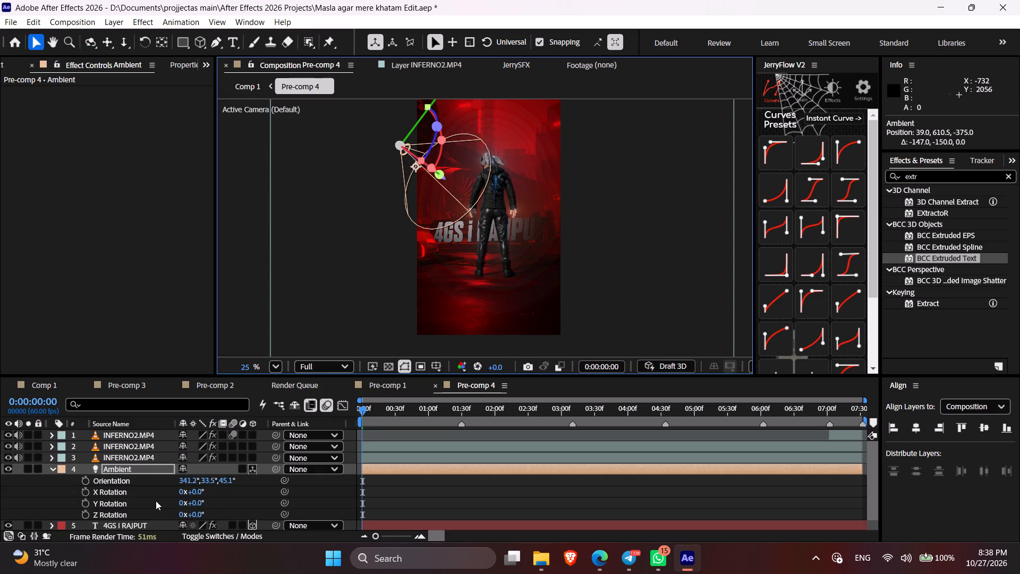
pyautogui.doubleClick(49, 467)
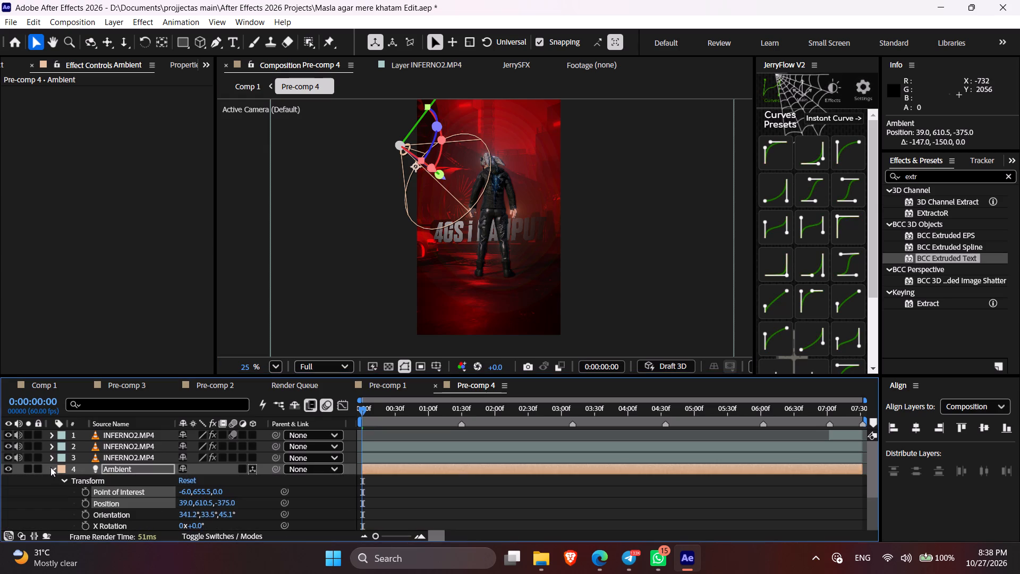
pyautogui.scroll(-2, 114, 494)
pyautogui.click(66, 504)
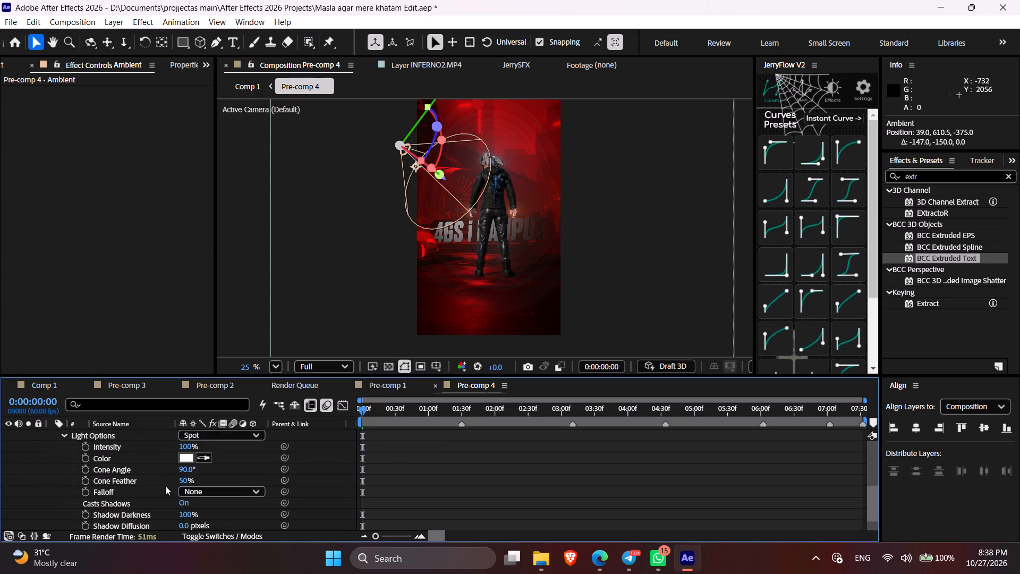
pyautogui.moveTo(188, 470); pyautogui.dragTo(234, 468)
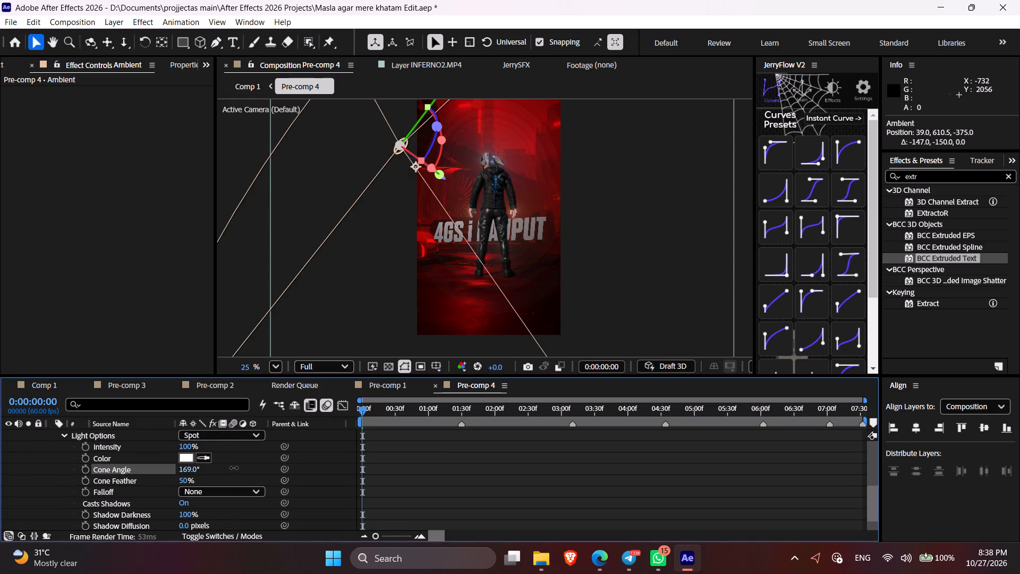
pyautogui.moveTo(234, 468); pyautogui.dragTo(188, 458)
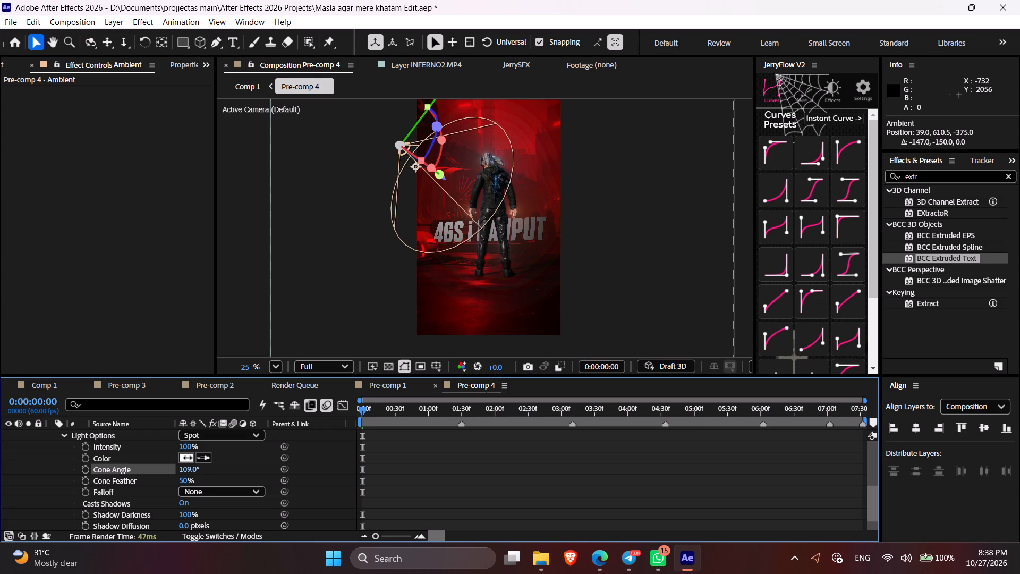
pyautogui.moveTo(188, 458); pyautogui.dragTo(192, 458)
# Raise the Ambient light's Intensity to about 149%.
pyautogui.moveTo(184, 445); pyautogui.dragTo(209, 445)
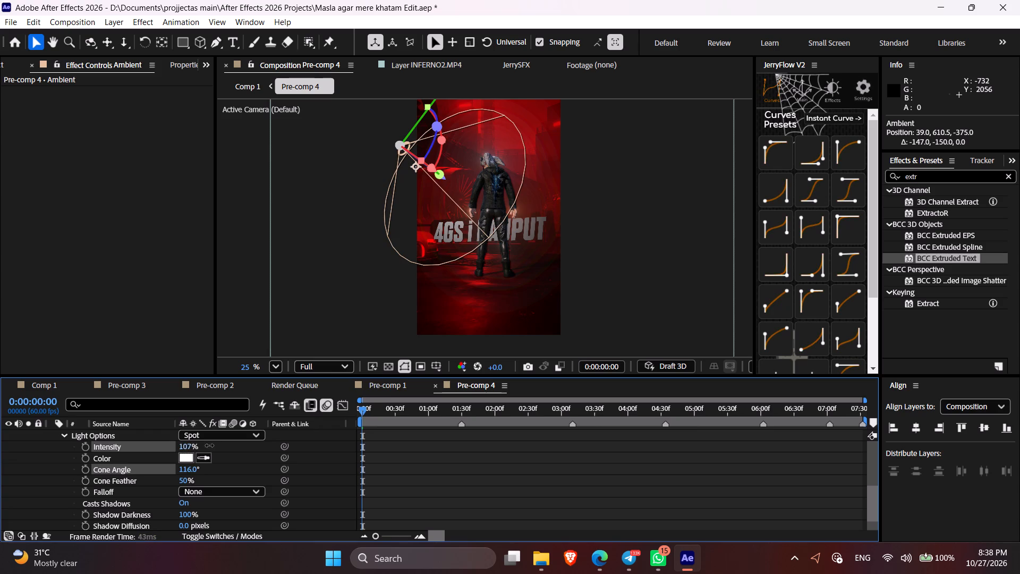
pyautogui.moveTo(209, 445); pyautogui.dragTo(212, 438)
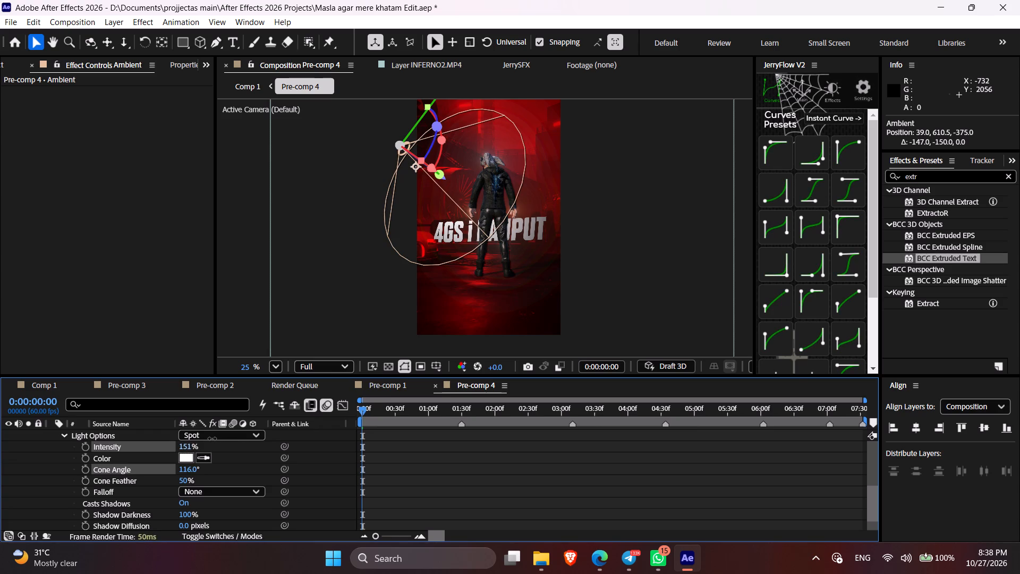
pyautogui.moveTo(212, 438); pyautogui.dragTo(210, 438)
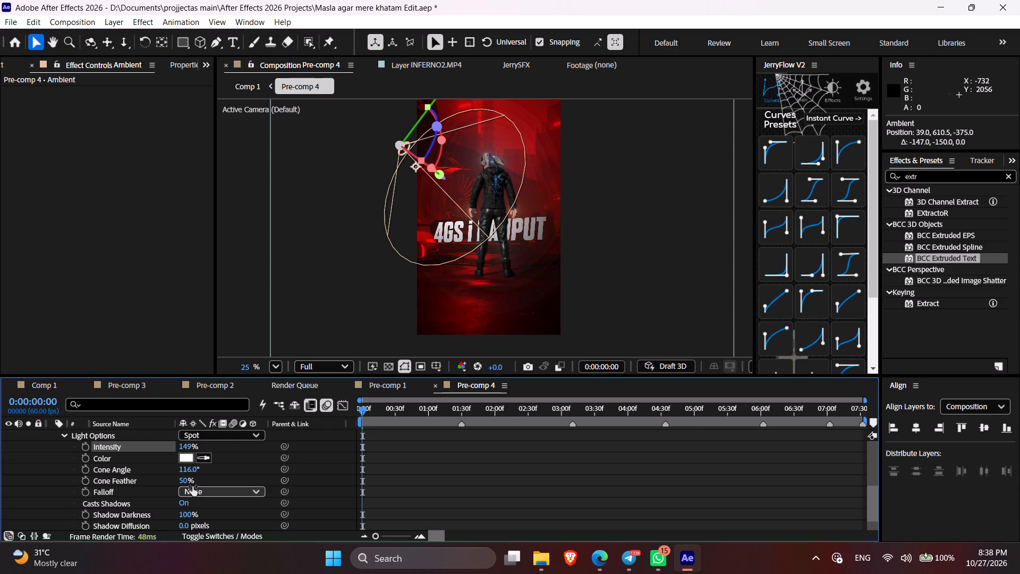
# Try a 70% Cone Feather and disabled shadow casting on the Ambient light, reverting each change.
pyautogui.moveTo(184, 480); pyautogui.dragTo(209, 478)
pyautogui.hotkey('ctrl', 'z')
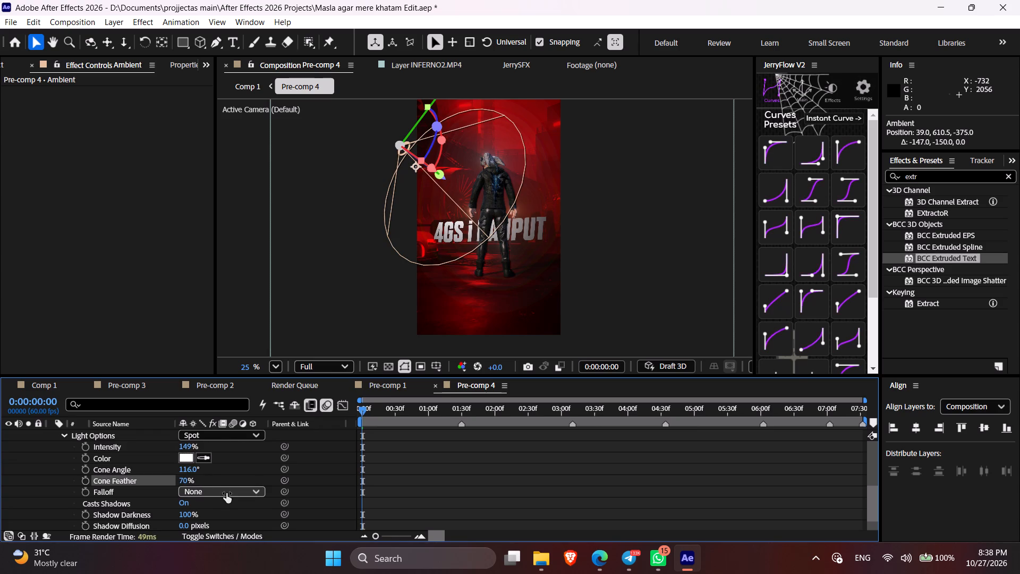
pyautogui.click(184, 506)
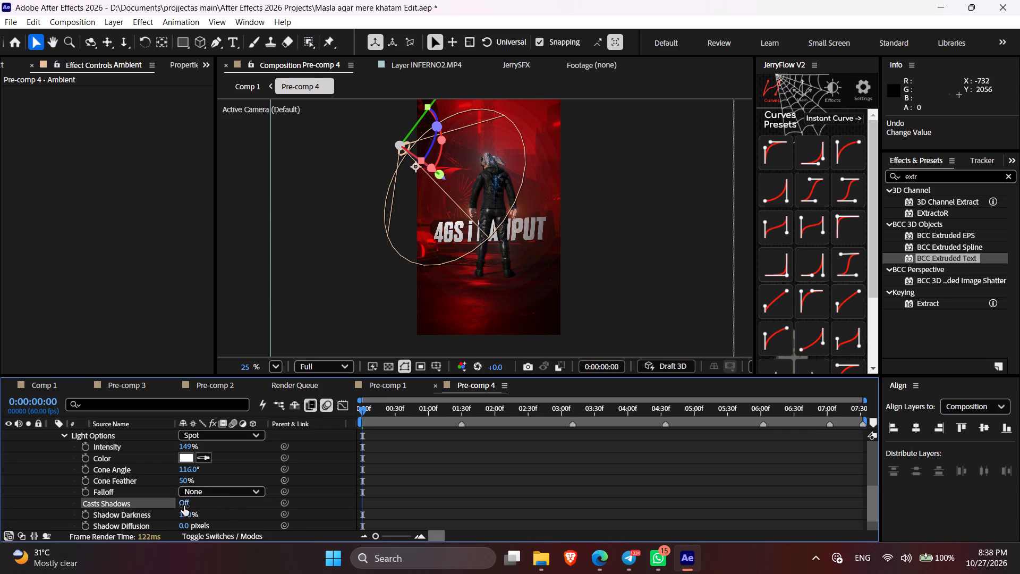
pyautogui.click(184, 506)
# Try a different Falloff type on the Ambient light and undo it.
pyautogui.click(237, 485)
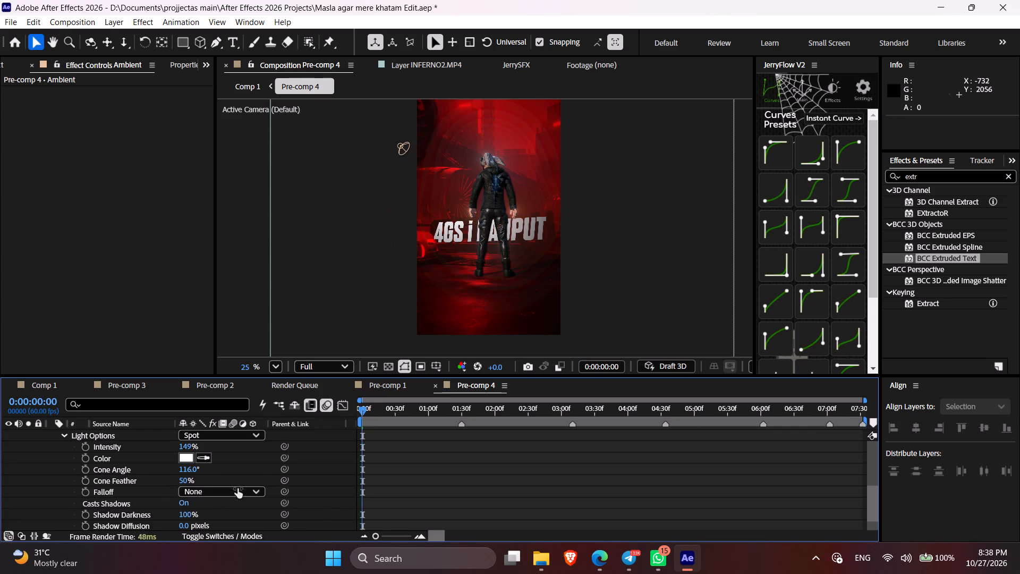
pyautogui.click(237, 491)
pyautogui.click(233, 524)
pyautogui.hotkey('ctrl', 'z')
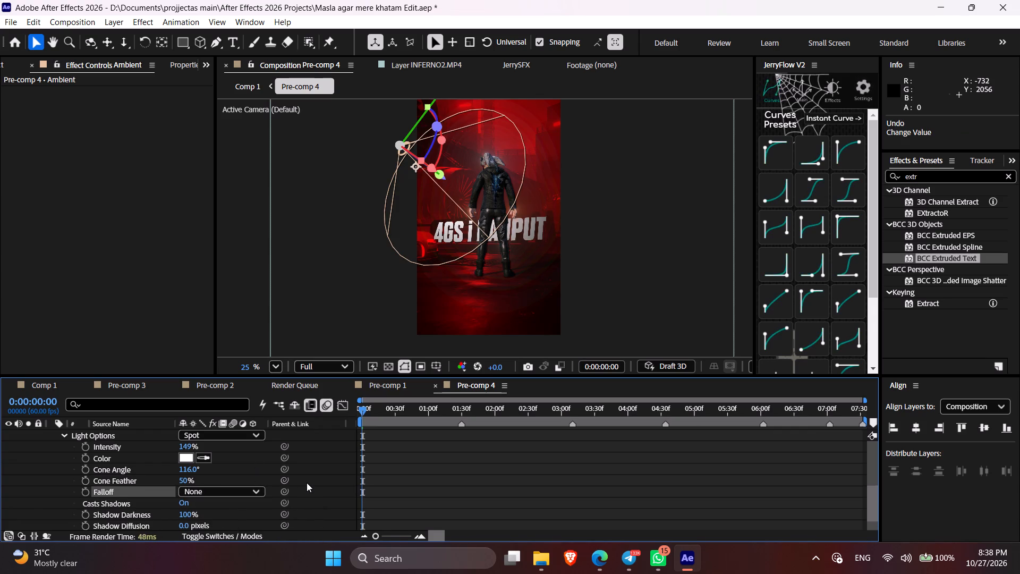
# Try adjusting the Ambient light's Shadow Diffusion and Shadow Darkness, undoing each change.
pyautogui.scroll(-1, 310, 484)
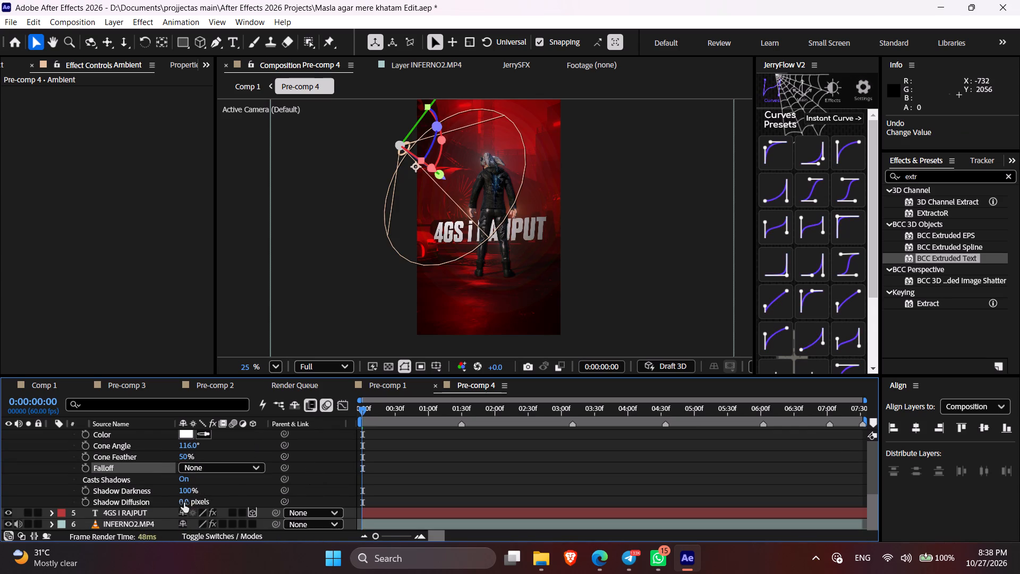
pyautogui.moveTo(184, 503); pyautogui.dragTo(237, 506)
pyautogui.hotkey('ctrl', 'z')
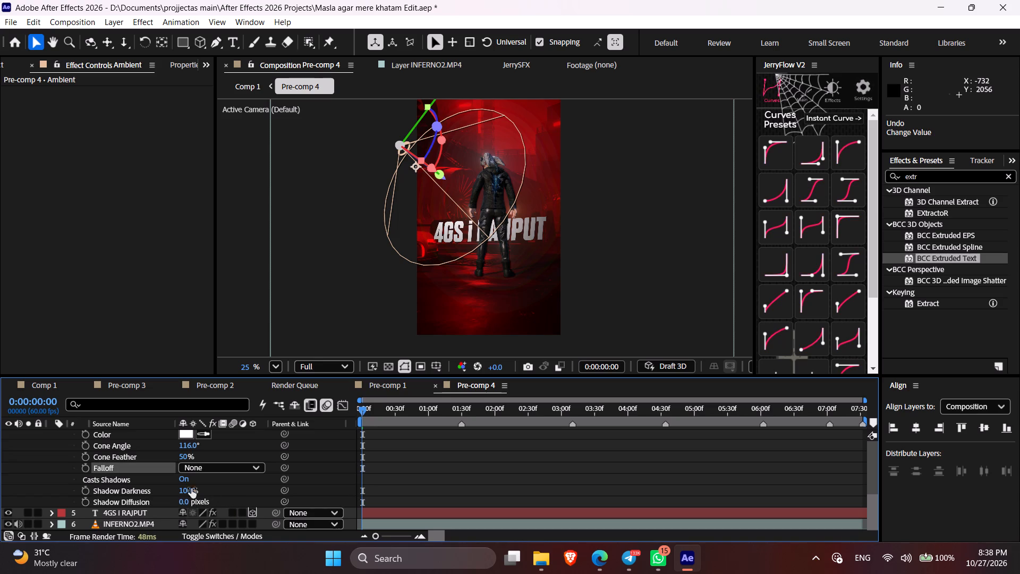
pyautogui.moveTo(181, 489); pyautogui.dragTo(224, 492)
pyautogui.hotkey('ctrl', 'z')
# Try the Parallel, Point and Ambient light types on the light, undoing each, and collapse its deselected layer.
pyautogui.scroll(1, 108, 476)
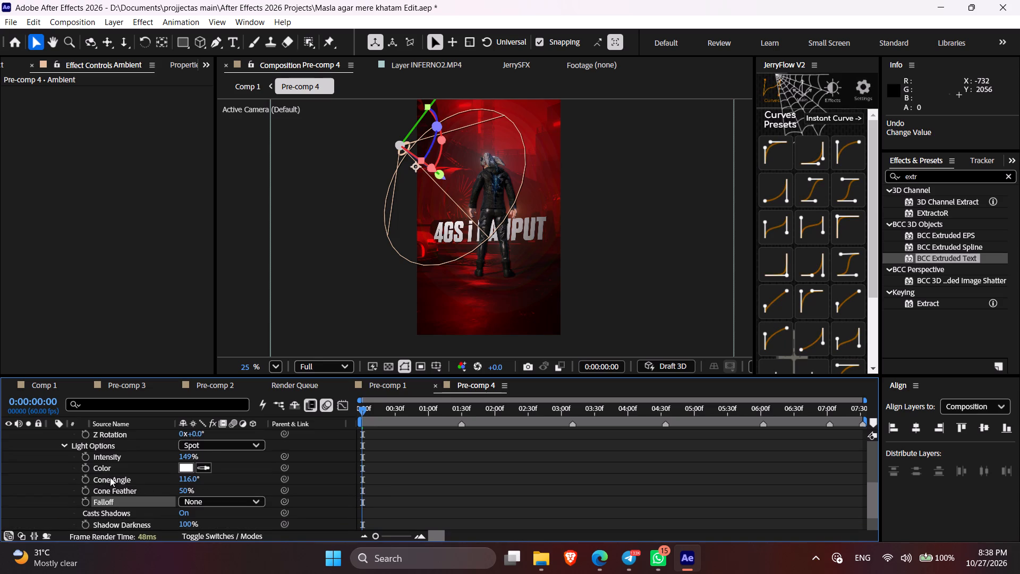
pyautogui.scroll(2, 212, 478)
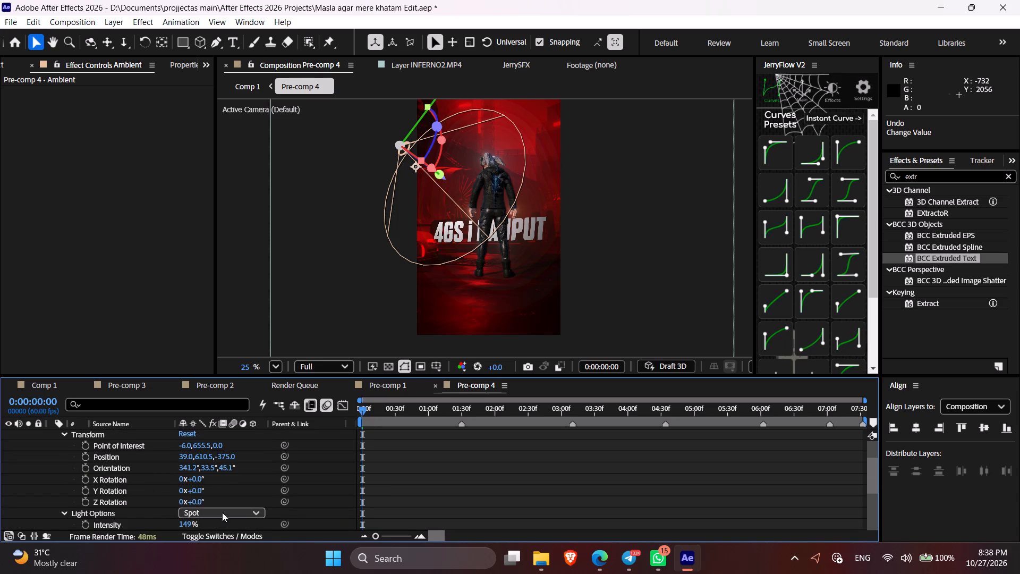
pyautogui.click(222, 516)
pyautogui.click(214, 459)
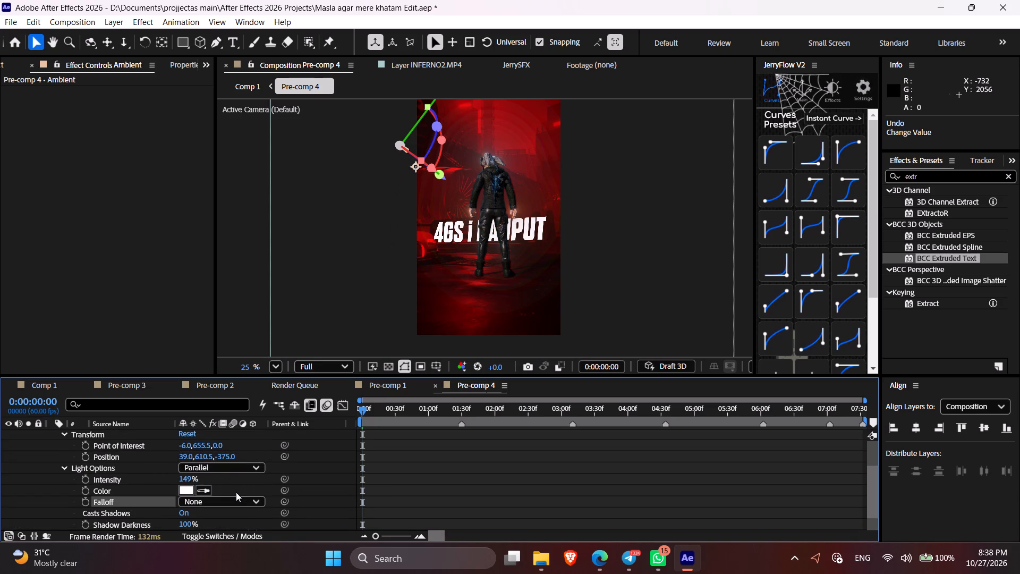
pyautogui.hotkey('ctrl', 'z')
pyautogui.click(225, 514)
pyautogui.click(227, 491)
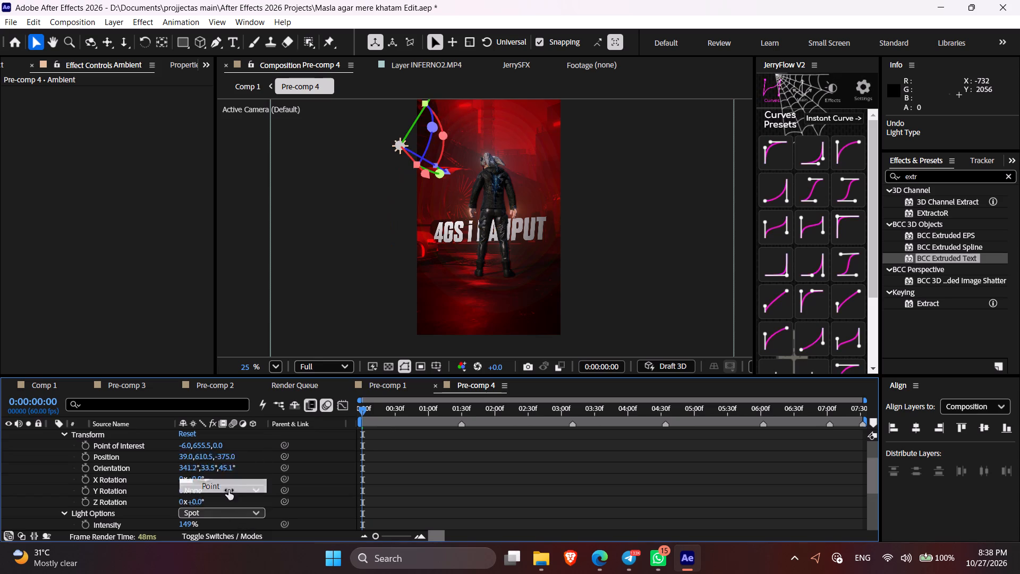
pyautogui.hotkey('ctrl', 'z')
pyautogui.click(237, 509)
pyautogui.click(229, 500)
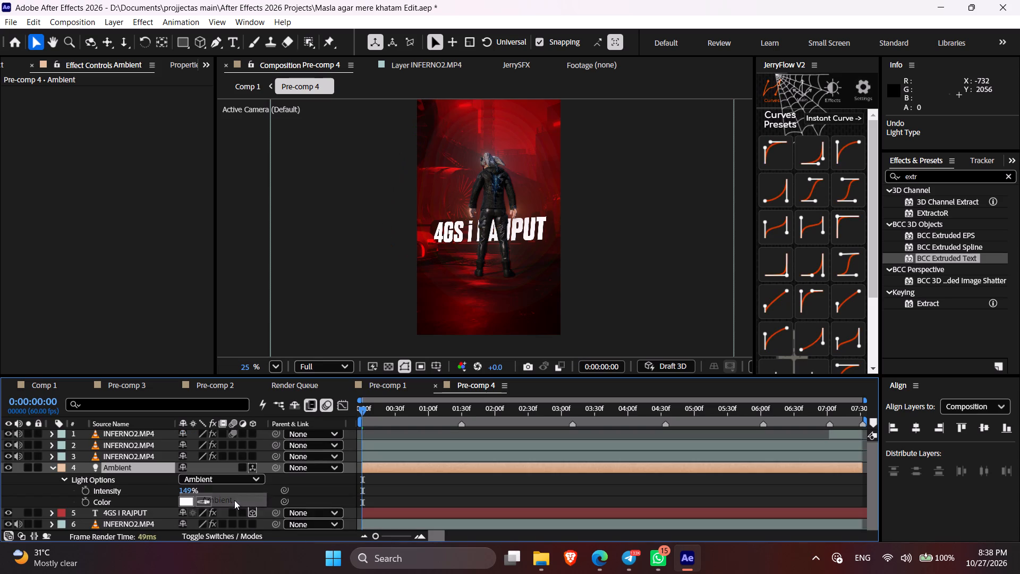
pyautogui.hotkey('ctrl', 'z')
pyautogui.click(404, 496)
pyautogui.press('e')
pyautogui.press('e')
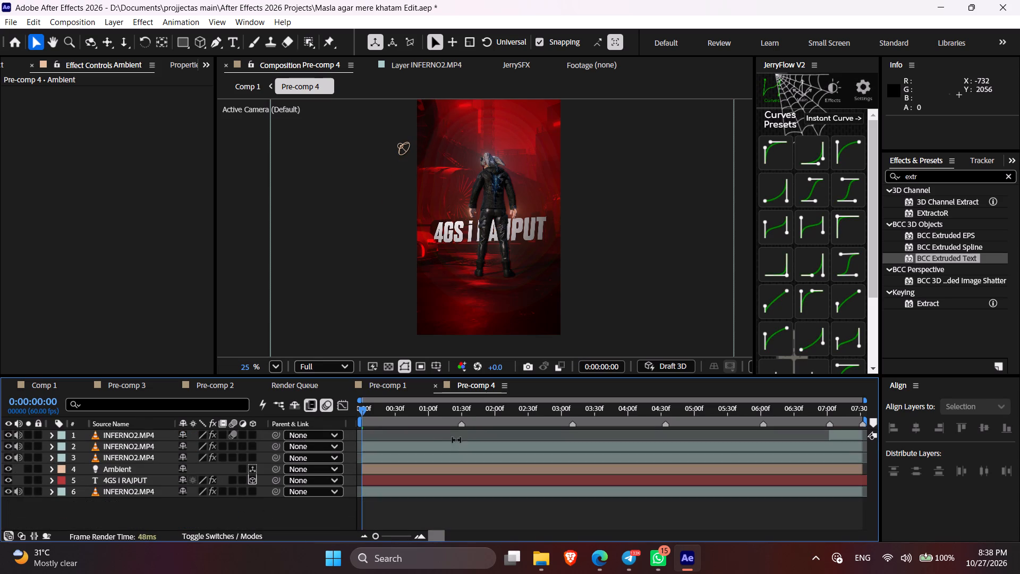
# Apply the Deep Glow 2 effect to the 4GS I RAJPUT text layer at about 0:00:01:21.
pyautogui.moveTo(428, 411); pyautogui.dragTo(452, 418)
pyautogui.click(469, 477)
pyautogui.hotkey('ctrl', 'space')
pyautogui.press('d')
pyautogui.press('e')
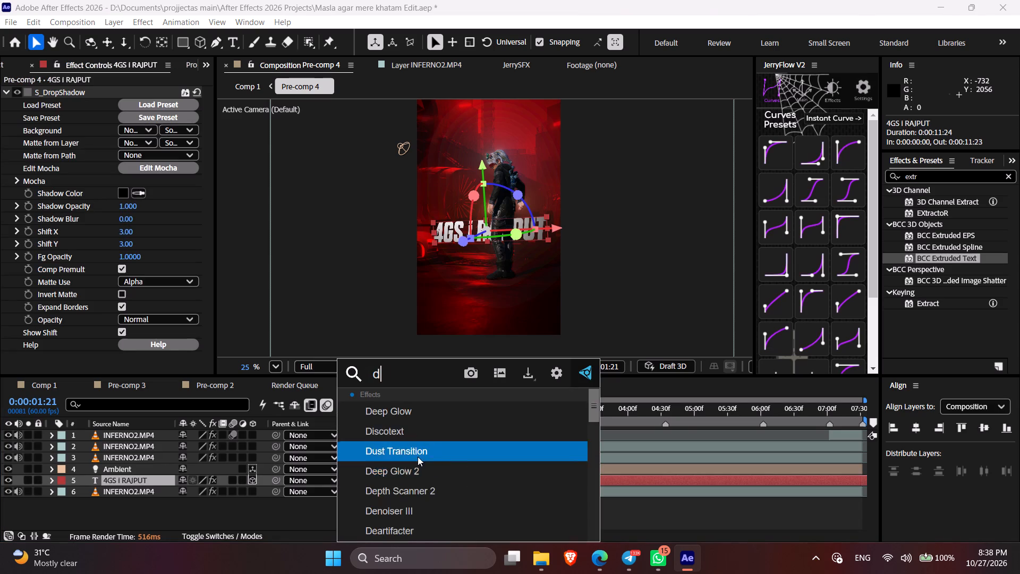
pyautogui.press('e')
pyautogui.click(405, 436)
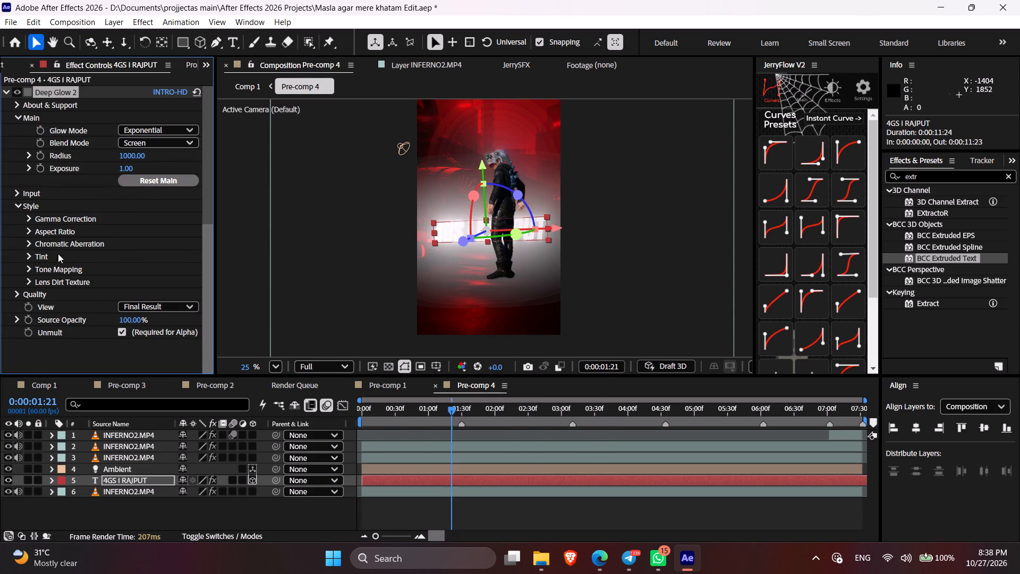
# Set Deep Glow 2's Threshold, Threshold Smooth and Saturation Bias to 50% each in its Input settings.
pyautogui.click(19, 193)
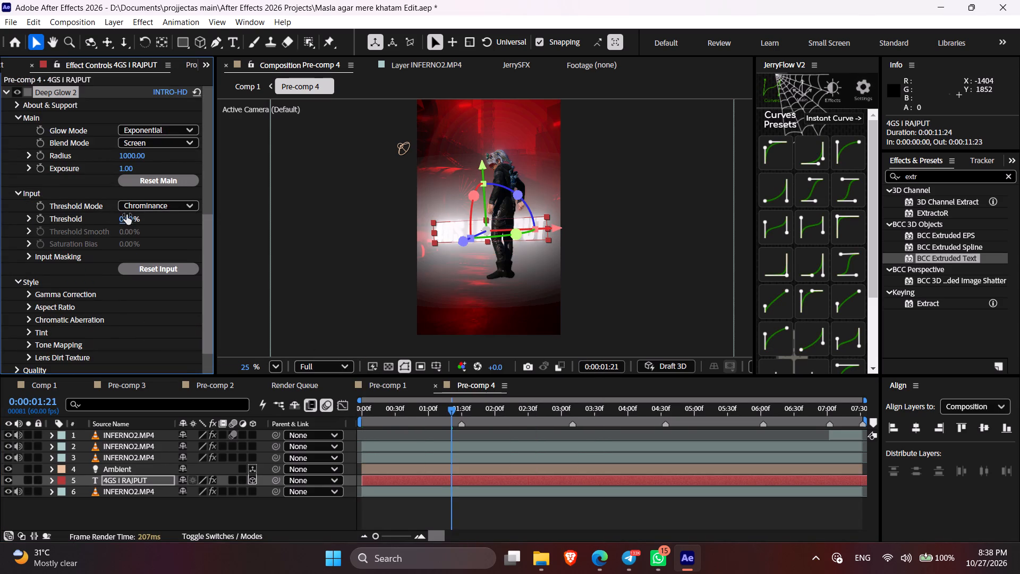
pyautogui.click(126, 215)
pyautogui.press('5')
pyautogui.press('0')
pyautogui.click(131, 228)
pyautogui.press('5')
pyautogui.press('0')
pyautogui.click(126, 243)
pyautogui.press('5')
pyautogui.press('0')
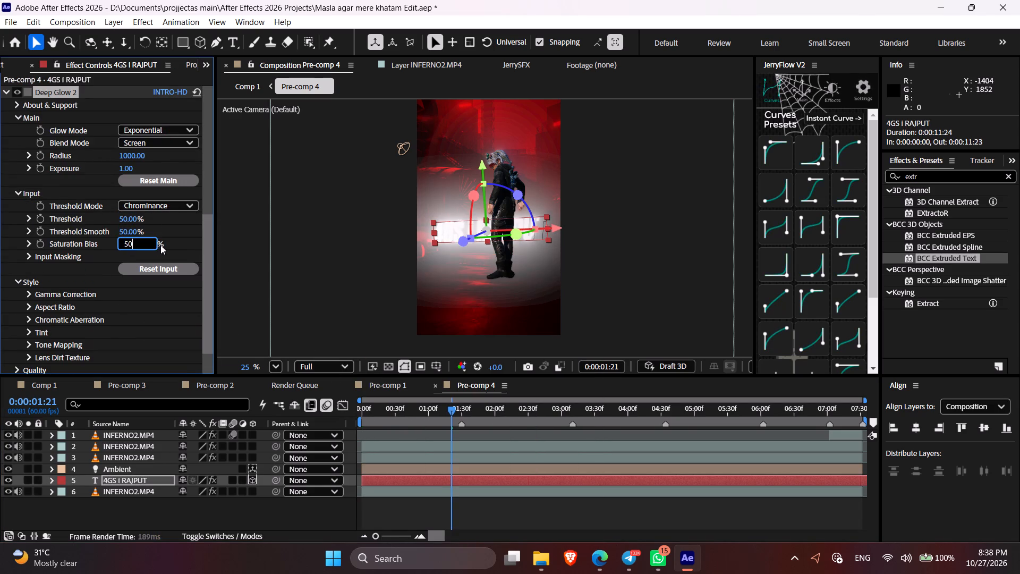
pyautogui.click(169, 245)
# Raise the text glow's Threshold to 125%.
pyautogui.moveTo(127, 220); pyautogui.dragTo(195, 226)
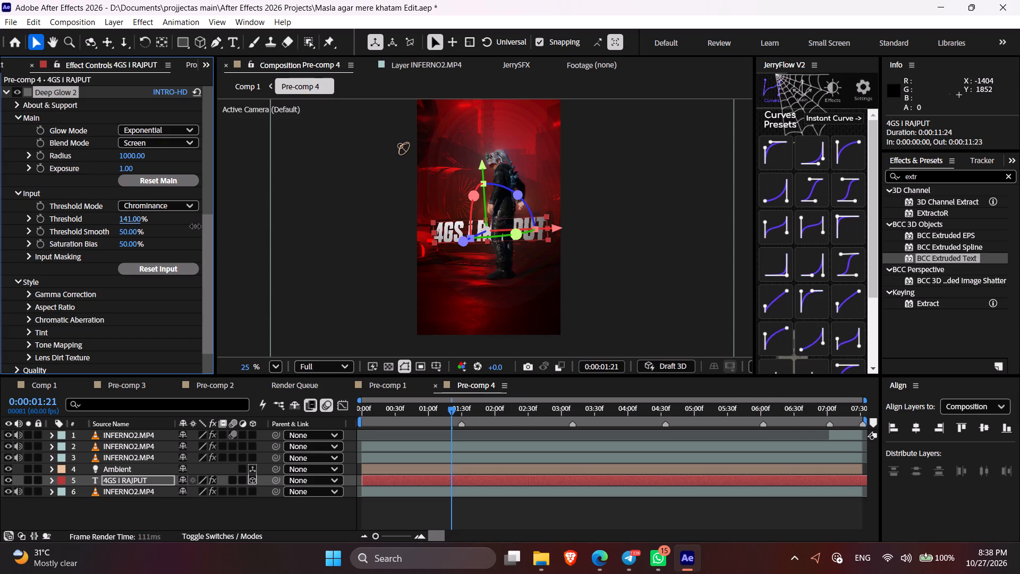
pyautogui.moveTo(195, 226); pyautogui.dragTo(180, 222)
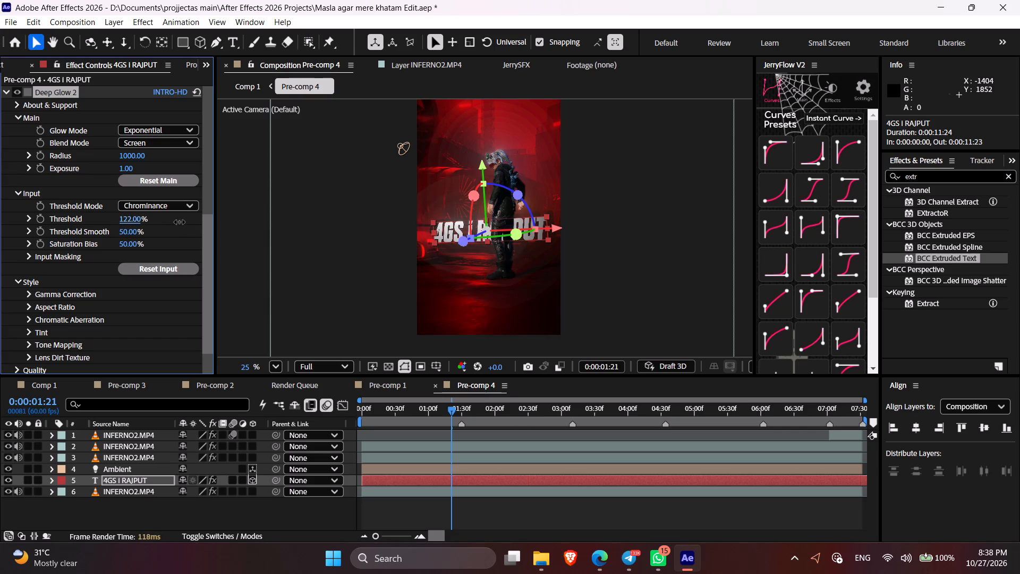
pyautogui.moveTo(180, 222); pyautogui.dragTo(180, 222)
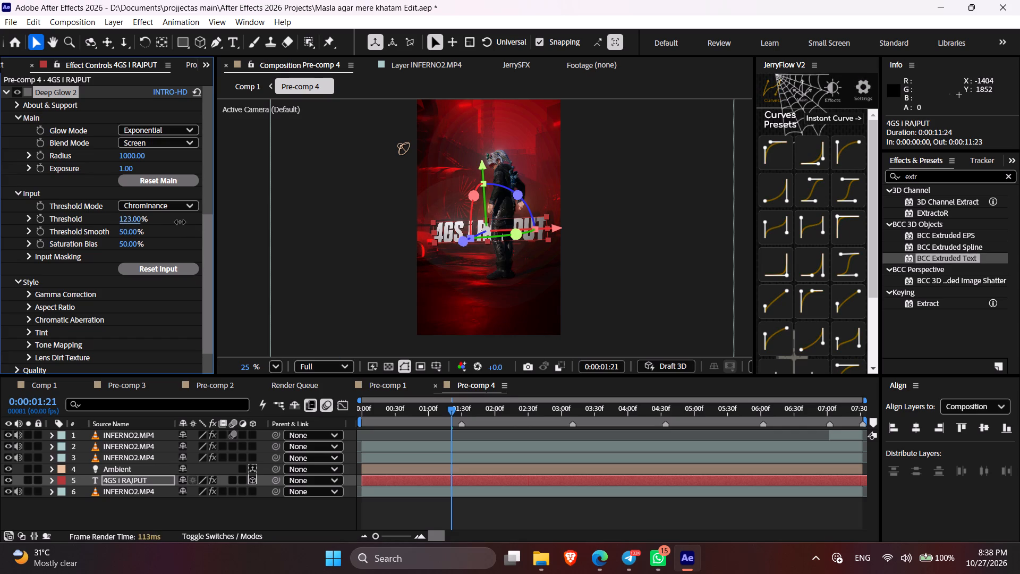
pyautogui.moveTo(180, 222); pyautogui.dragTo(181, 222)
# Try a 75% Threshold Smooth on the text glow at about 0:00:02:08 and settle on 60%.
pyautogui.moveTo(482, 417); pyautogui.dragTo(504, 419)
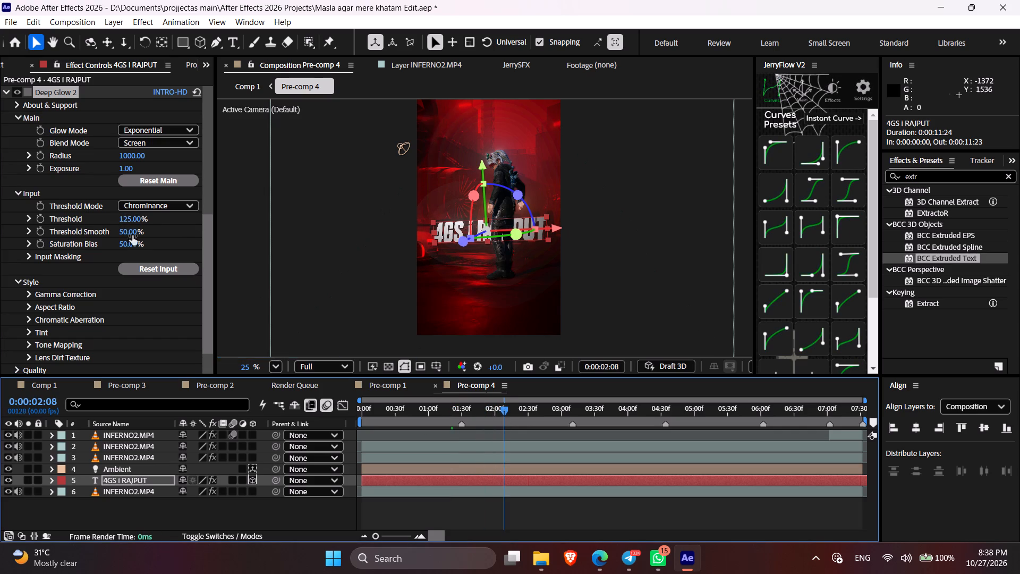
pyautogui.click(131, 233)
pyautogui.press('7')
pyautogui.press('5')
pyautogui.click(159, 237)
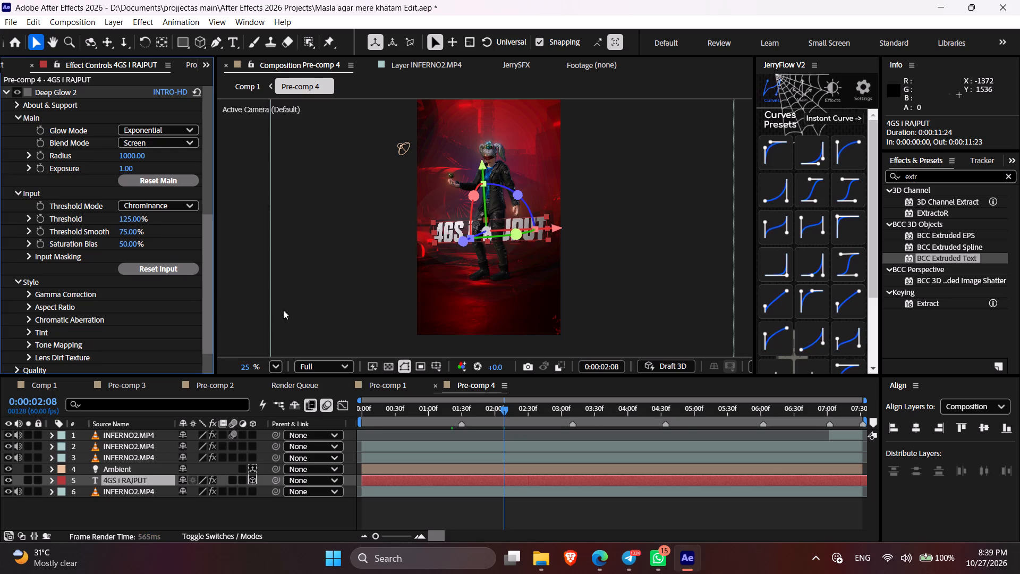
pyautogui.click(126, 233)
pyautogui.press('6')
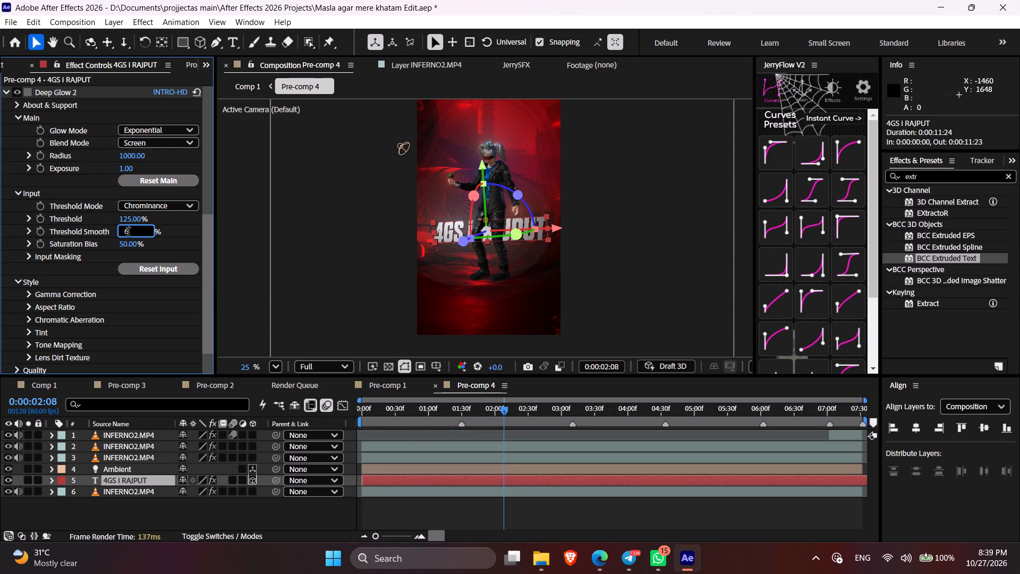
pyautogui.press('0')
pyautogui.click(164, 233)
# Scrub through Pre-comp 4 from 0:00:03:14 to 0:00:05:32 to review the glowing text behind the character.
pyautogui.moveTo(511, 409); pyautogui.dragTo(576, 412)
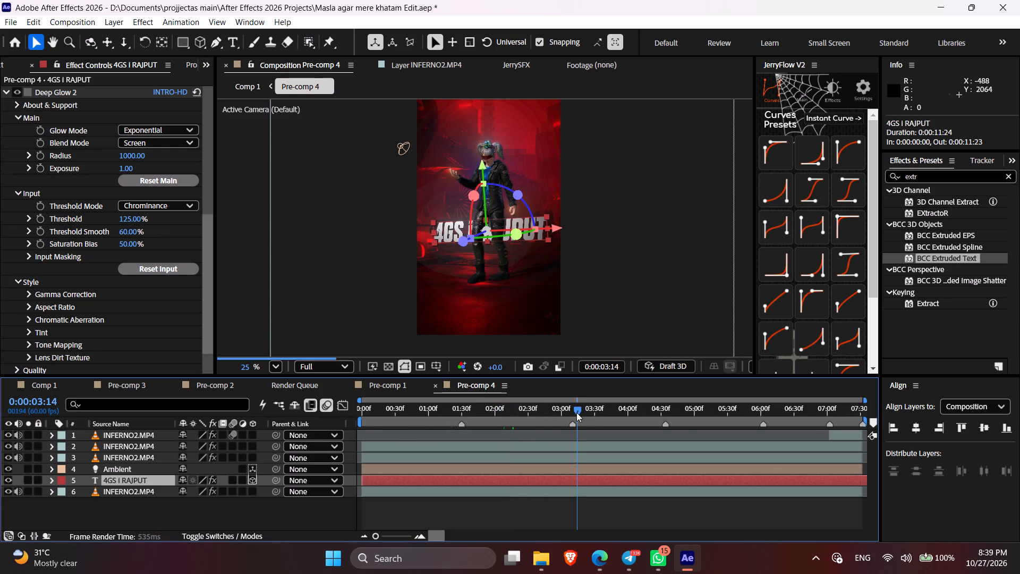
pyautogui.moveTo(576, 412); pyautogui.dragTo(576, 413)
pyautogui.click(588, 488)
pyautogui.scroll(-2, 603, 276)
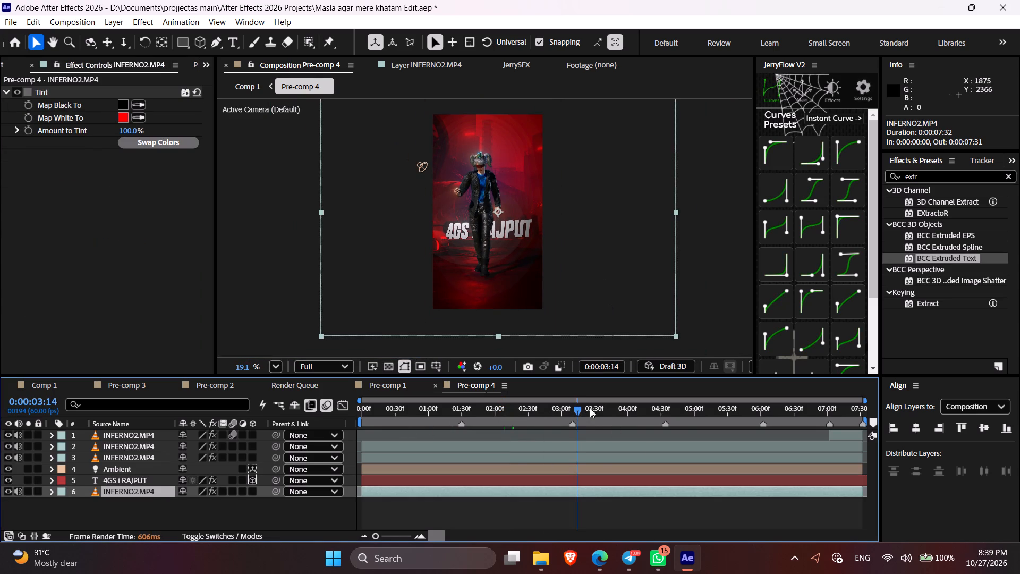
pyautogui.moveTo(596, 414); pyautogui.dragTo(699, 417)
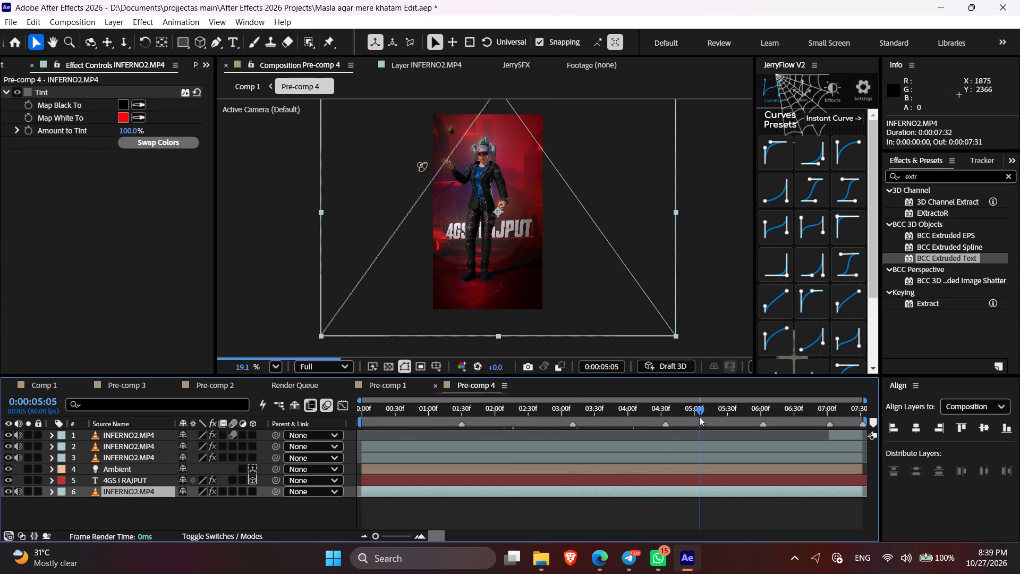
pyautogui.moveTo(699, 417); pyautogui.dragTo(729, 416)
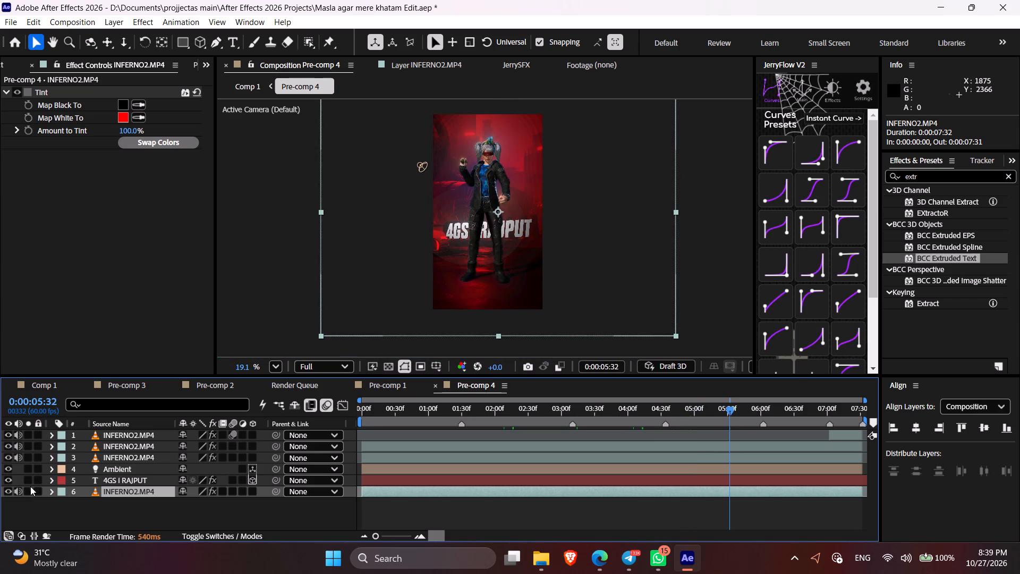
# Solo the title text, replace its middle letter i with a vertical bar so it reads 4GS | RAJPUT, and unsolo it.
pyautogui.click(25, 476)
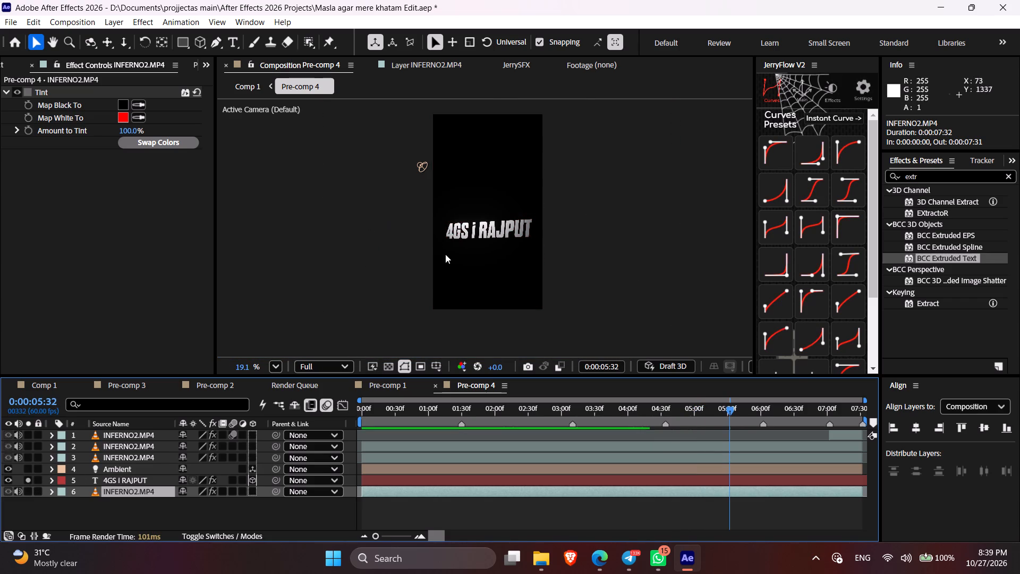
pyautogui.scroll(9, 448, 256)
pyautogui.click(452, 229)
pyautogui.doubleClick(450, 241)
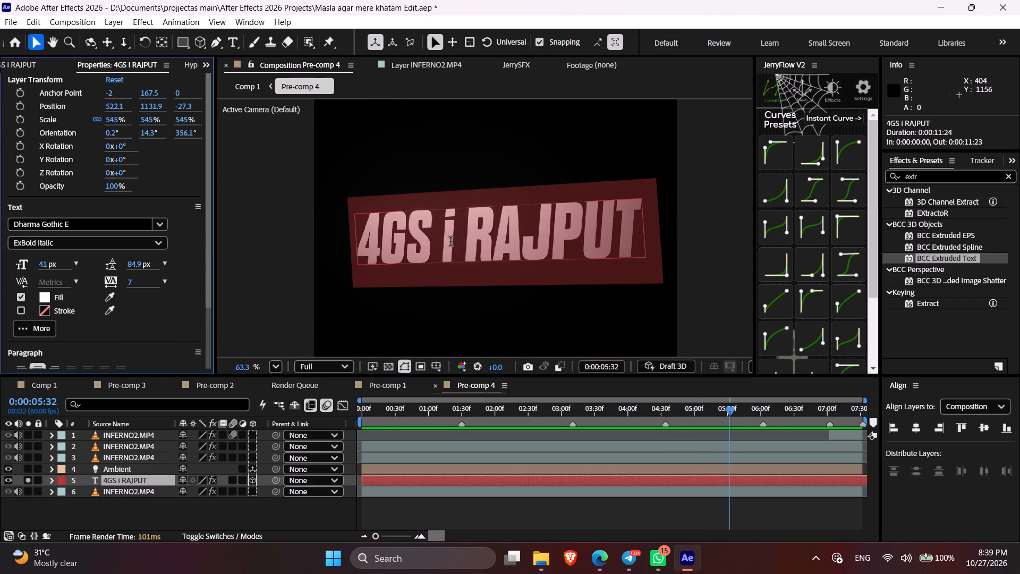
pyautogui.click(457, 237)
pyautogui.click(453, 229)
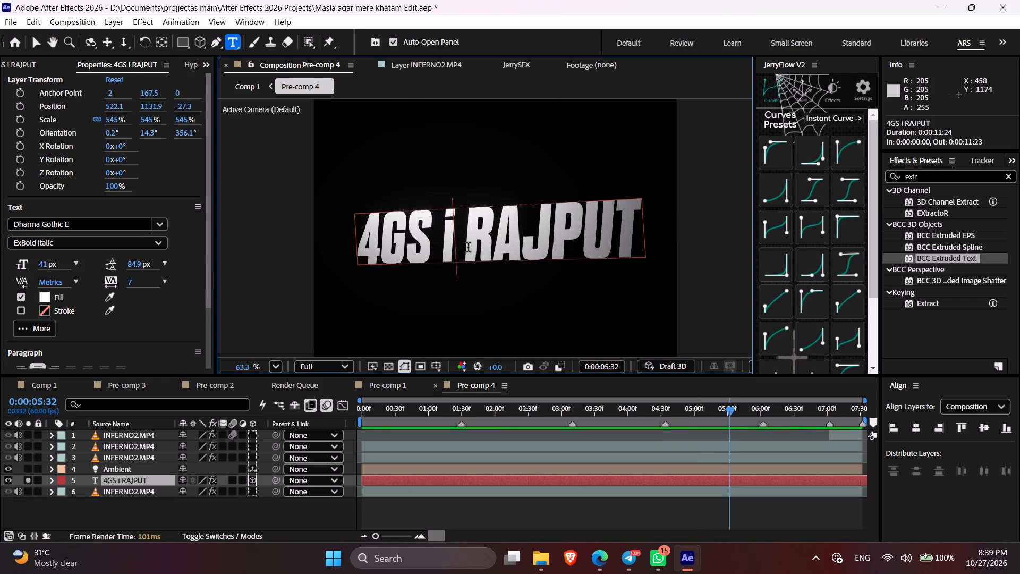
pyautogui.press('BackSpace')
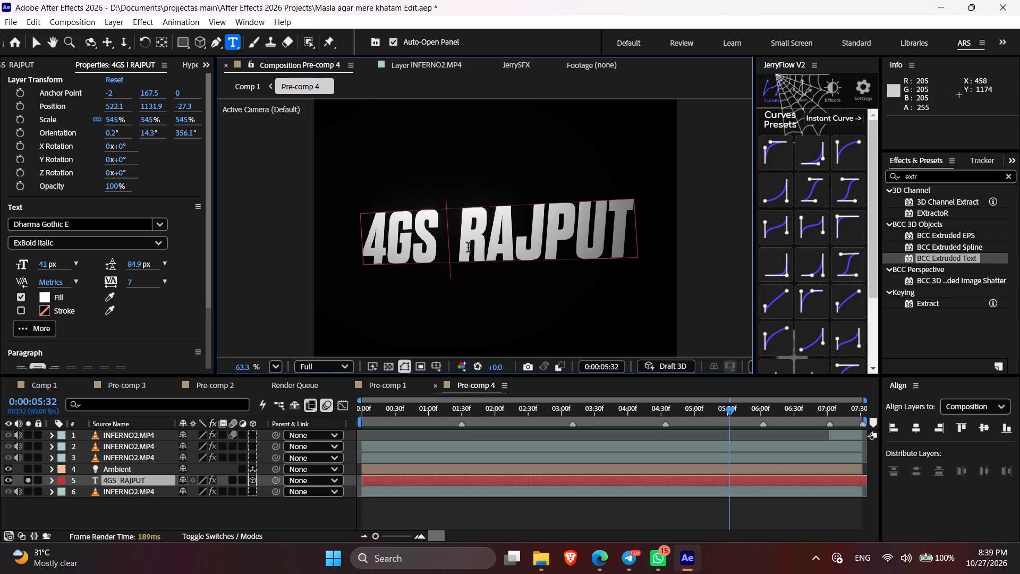
pyautogui.hotkey('shift', 'i')
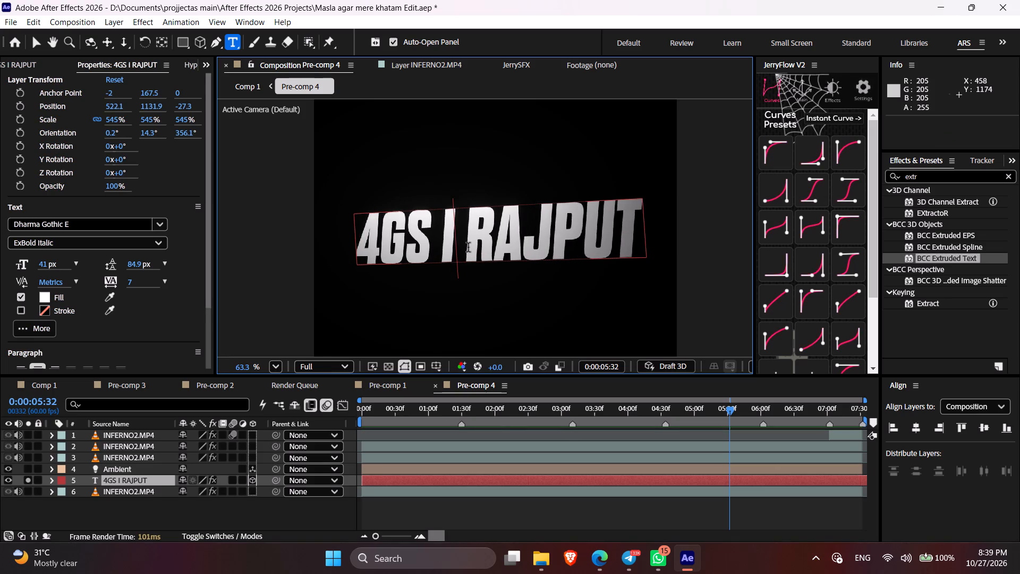
pyautogui.press('BackSpace')
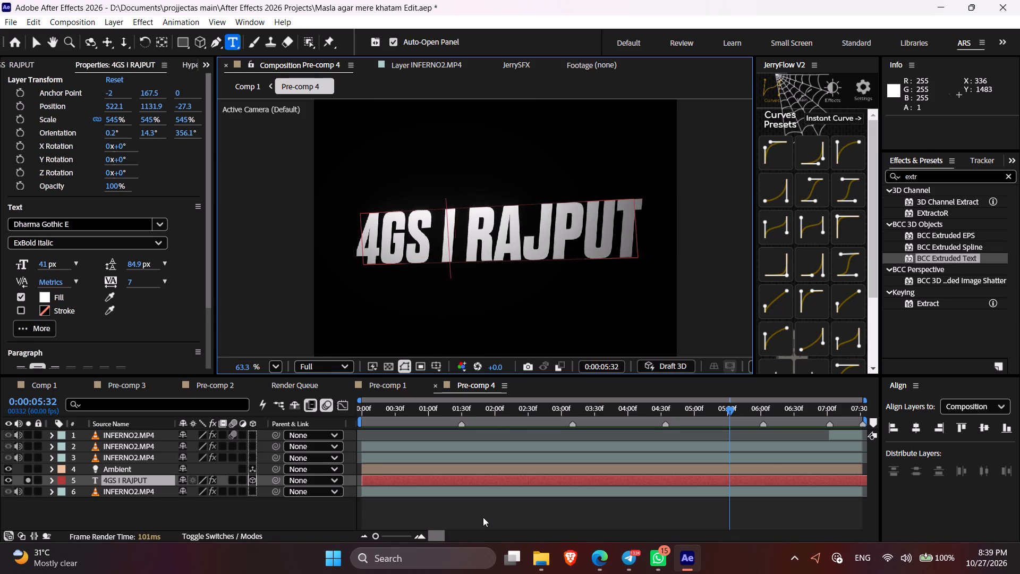
pyautogui.hotkey('shift', '|')
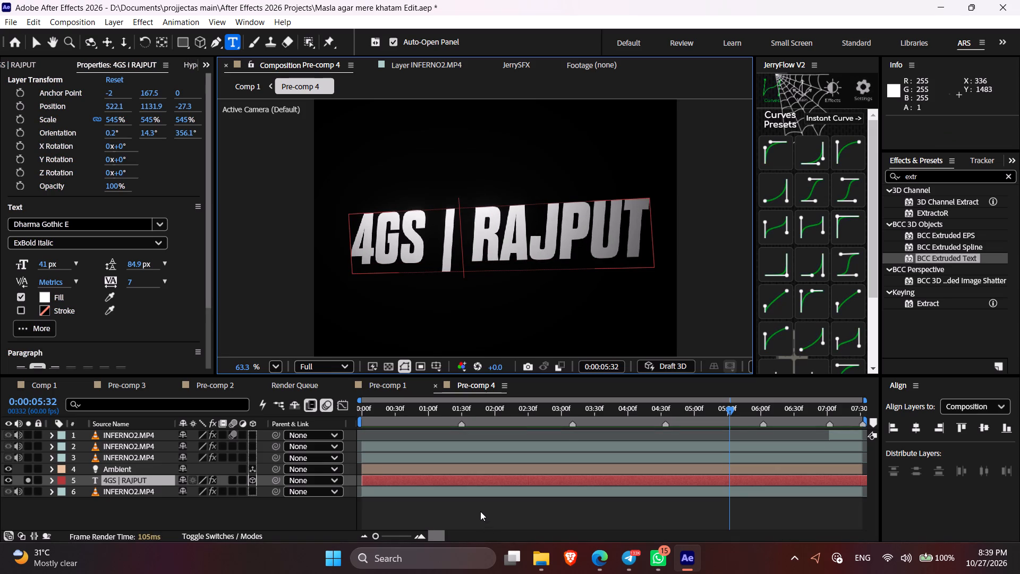
pyautogui.click(480, 511)
pyautogui.click(29, 480)
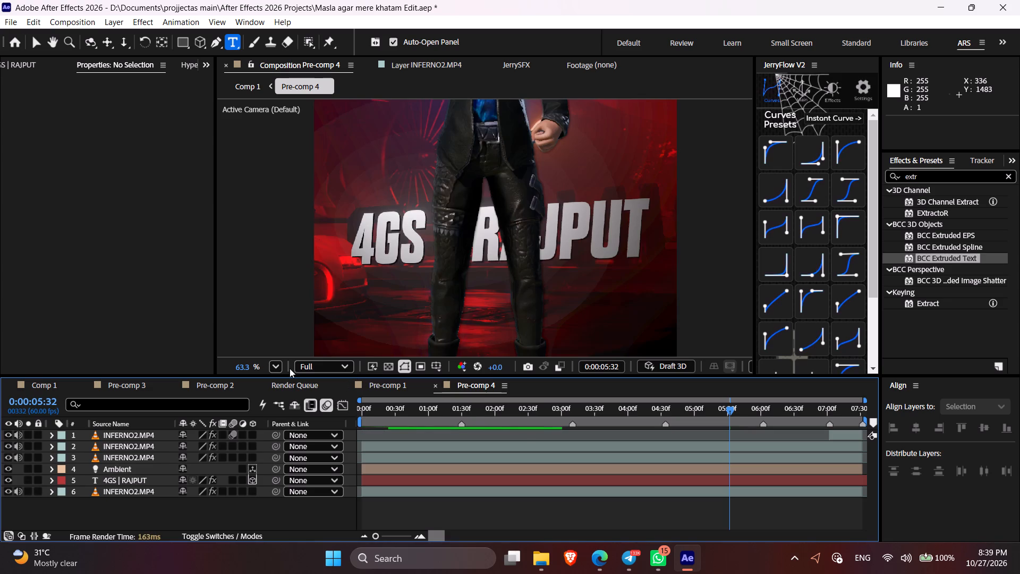
# Fit the whole Pre-comp 4 frame in view and save the project.
pyautogui.click(271, 365)
pyautogui.click(300, 117)
pyautogui.hotkey('ctrl', 's')
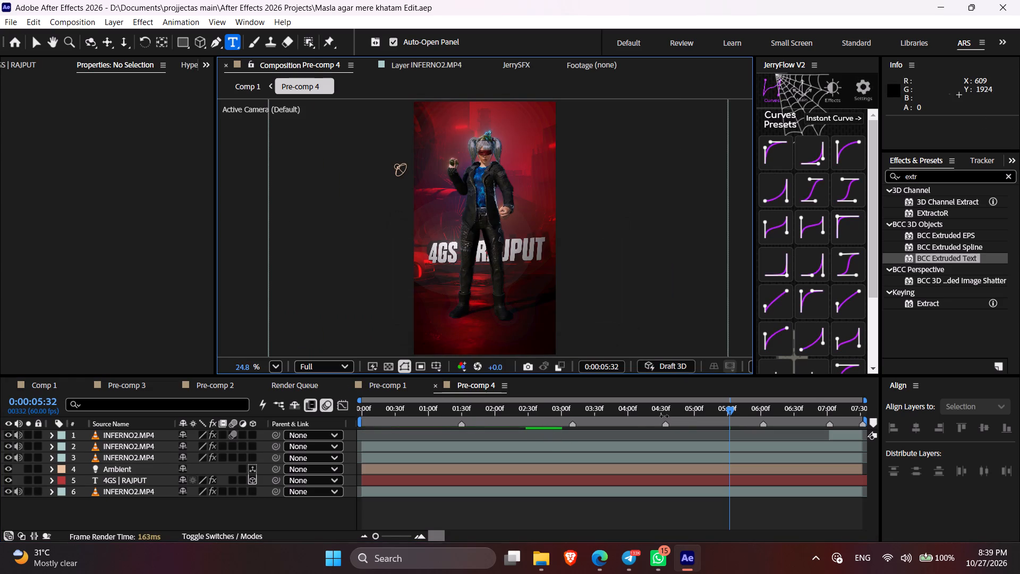
# Nudge the third INFERNO2.MP4 layer slightly up and to the left, ending at position 634, 952.
pyautogui.moveTo(691, 406); pyautogui.dragTo(726, 417)
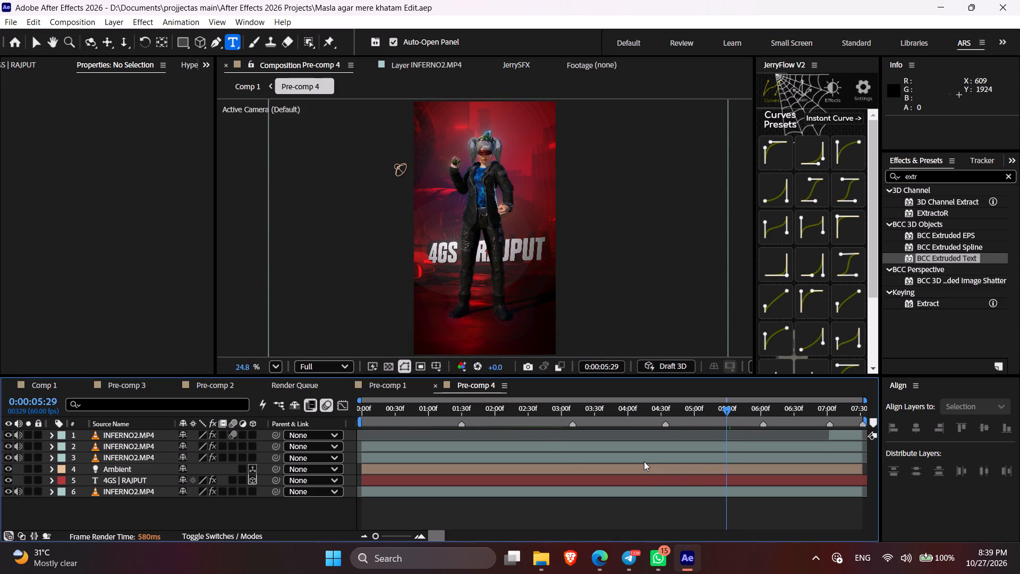
pyautogui.click(641, 460)
pyautogui.press('Up')
pyautogui.press('Left')
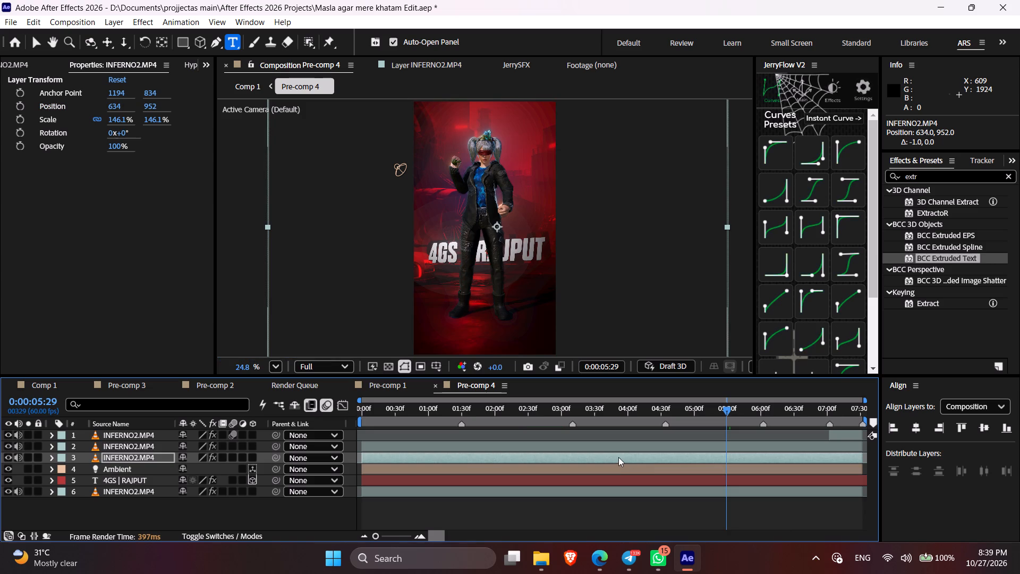
pyautogui.press('Left')
pyautogui.press('Up')
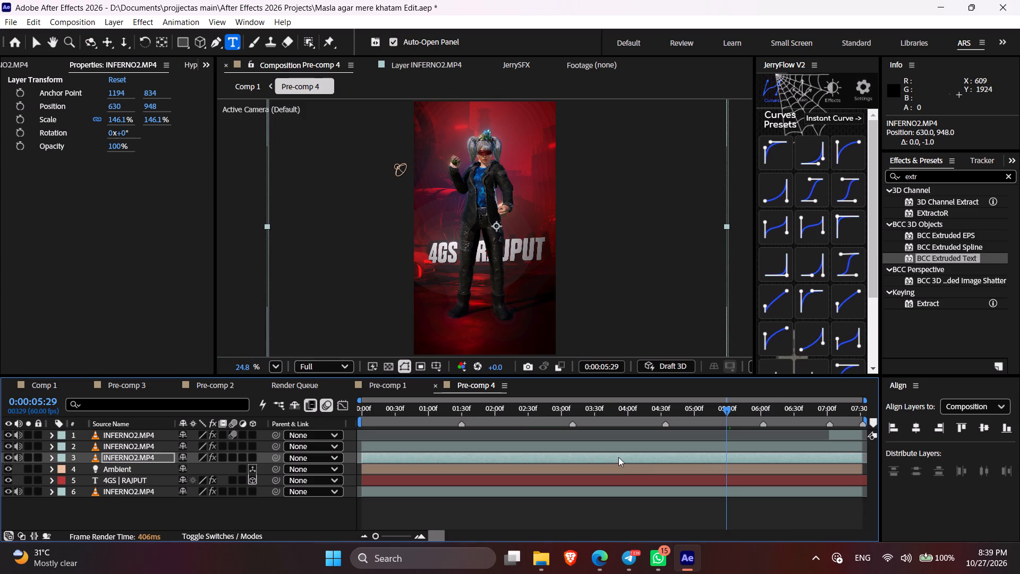
pyautogui.press('Down')
pyautogui.press('Right')
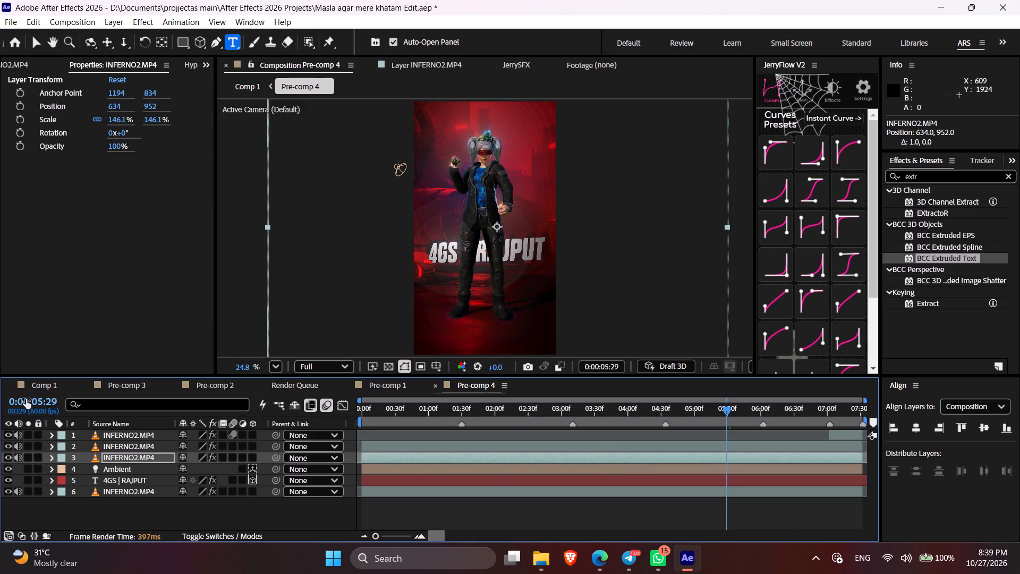
# Return to Comp 1, deselect all layers and scrub through the timeline to review the combined result.
pyautogui.click(42, 390)
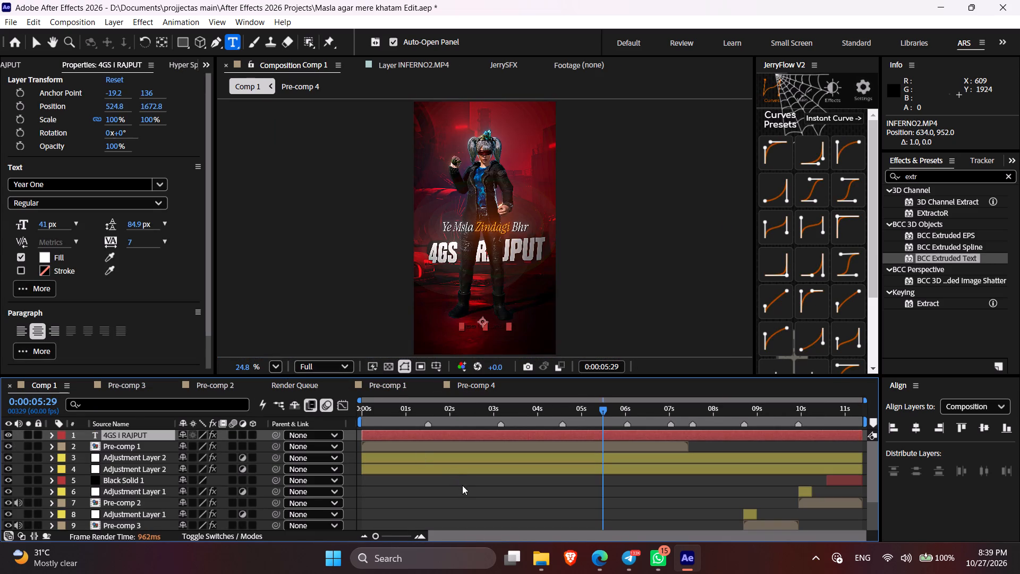
pyautogui.click(462, 485)
pyautogui.scroll(-1, 554, 342)
pyautogui.press('v')
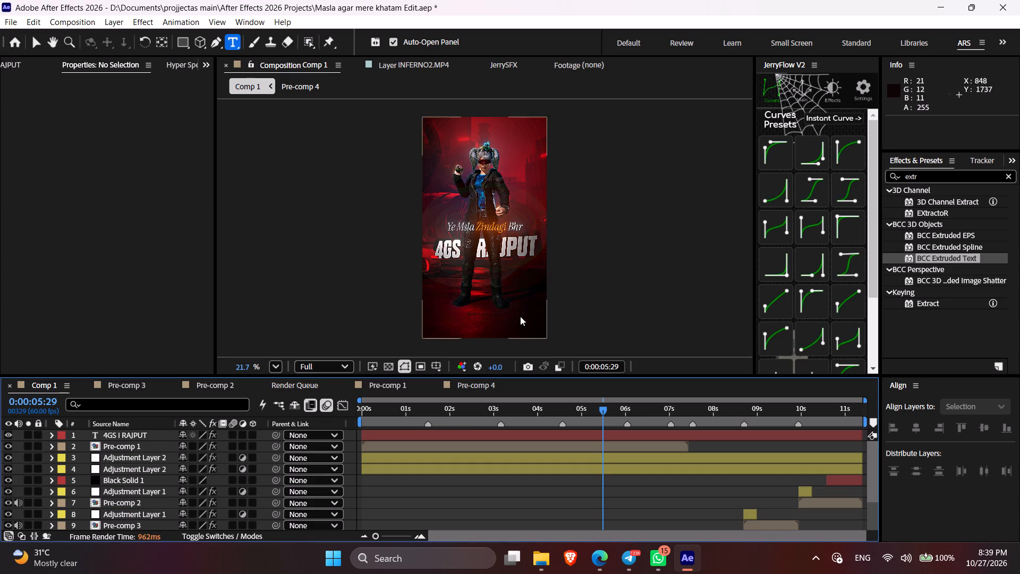
pyautogui.scroll(-1, 544, 354)
pyautogui.moveTo(409, 412); pyautogui.dragTo(388, 411)
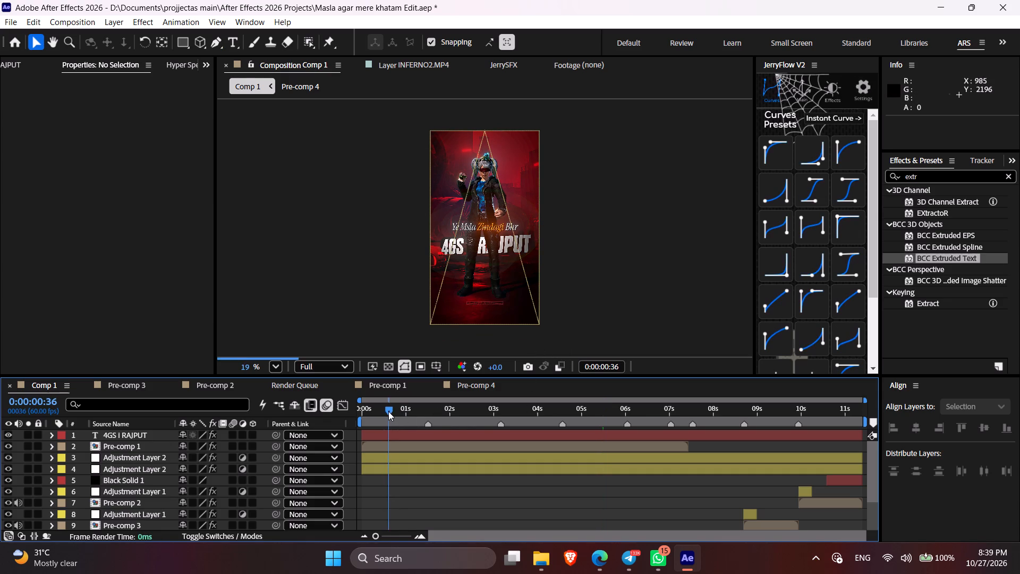
pyautogui.moveTo(388, 411); pyautogui.dragTo(490, 428)
pyautogui.click(534, 499)
pyautogui.click(591, 410)
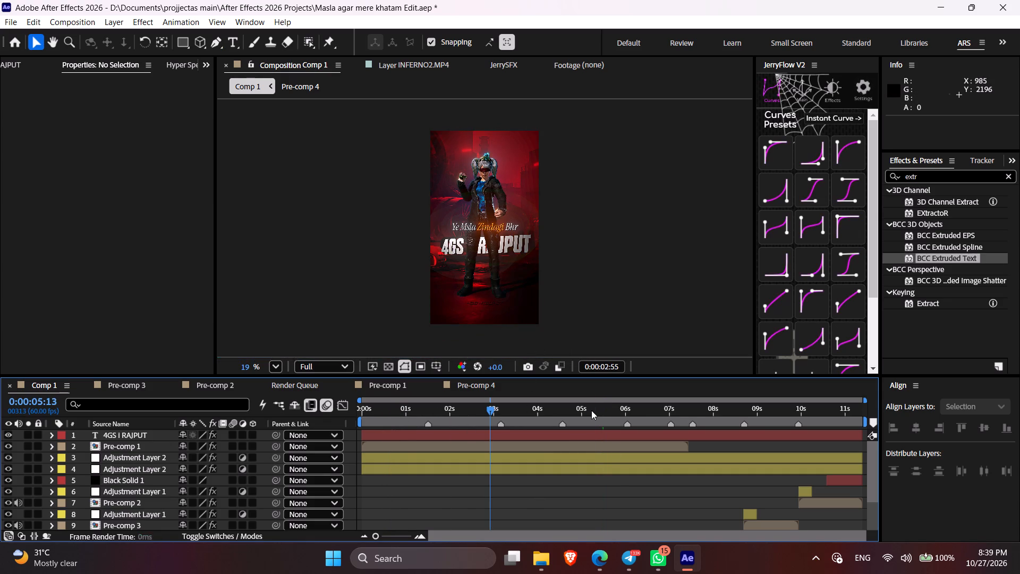
# Save the project and add Comp 1 to the render queue.
pyautogui.click(622, 489)
pyautogui.hotkey('ctrl', 's')
pyautogui.hotkey('ctrl', 'm')
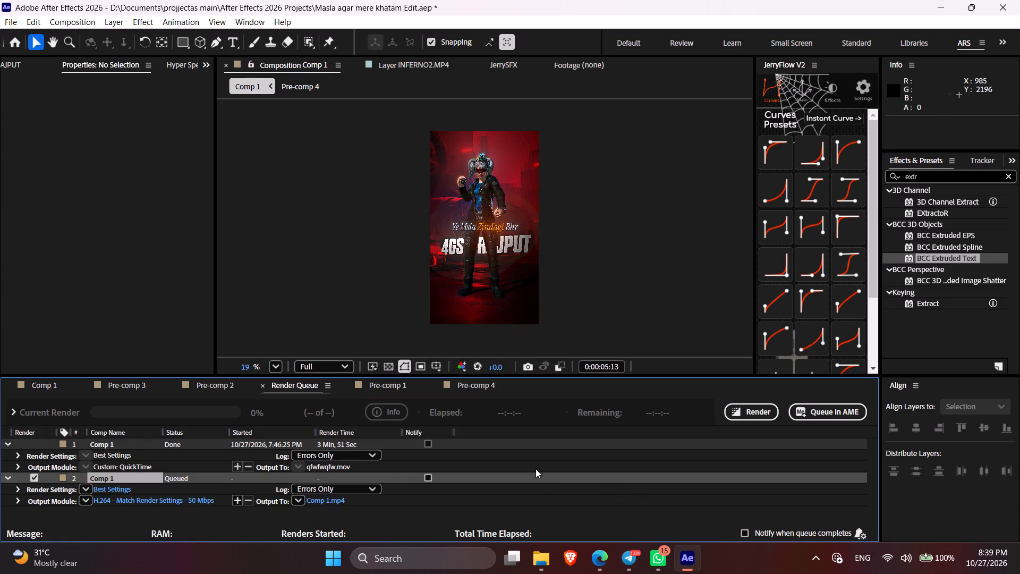
# Give the queued Comp 1 the Lossless output module and change its format to QuickTime.
pyautogui.click(86, 502)
pyautogui.click(161, 388)
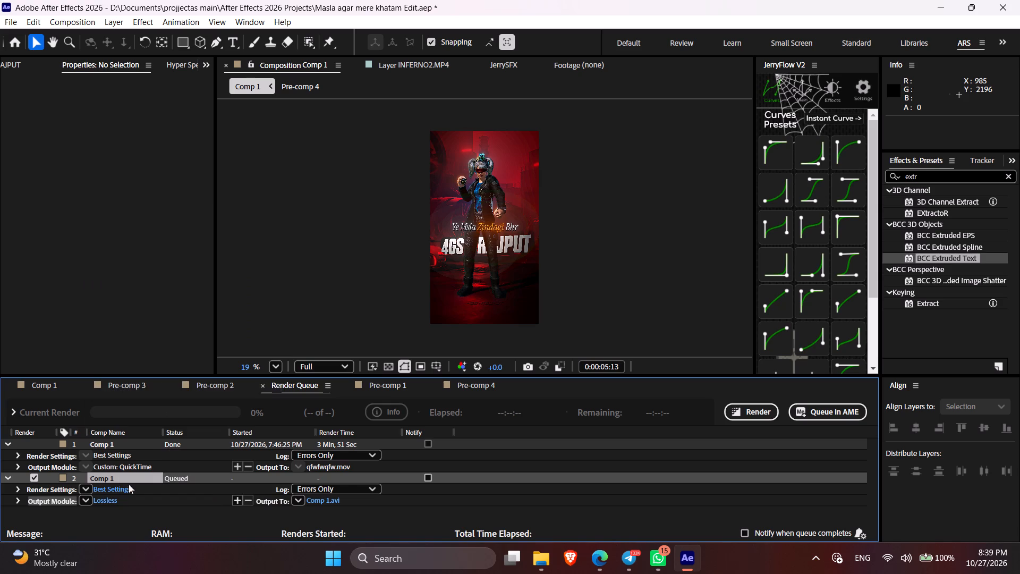
pyautogui.click(109, 501)
pyautogui.click(455, 112)
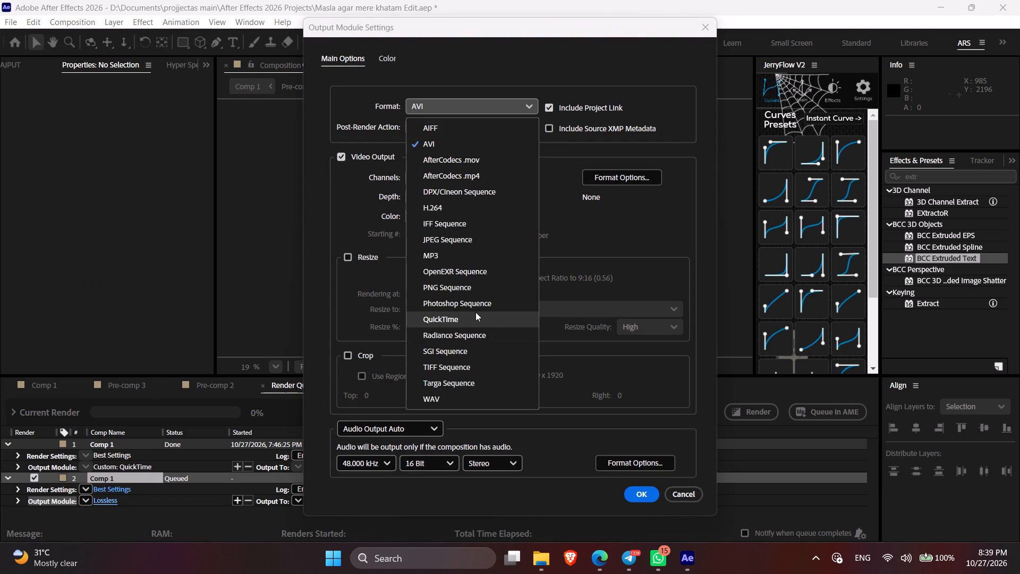
pyautogui.click(475, 312)
pyautogui.click(636, 488)
# Open the output file destination of the queued Comp 1 render.
pyautogui.click(335, 501)
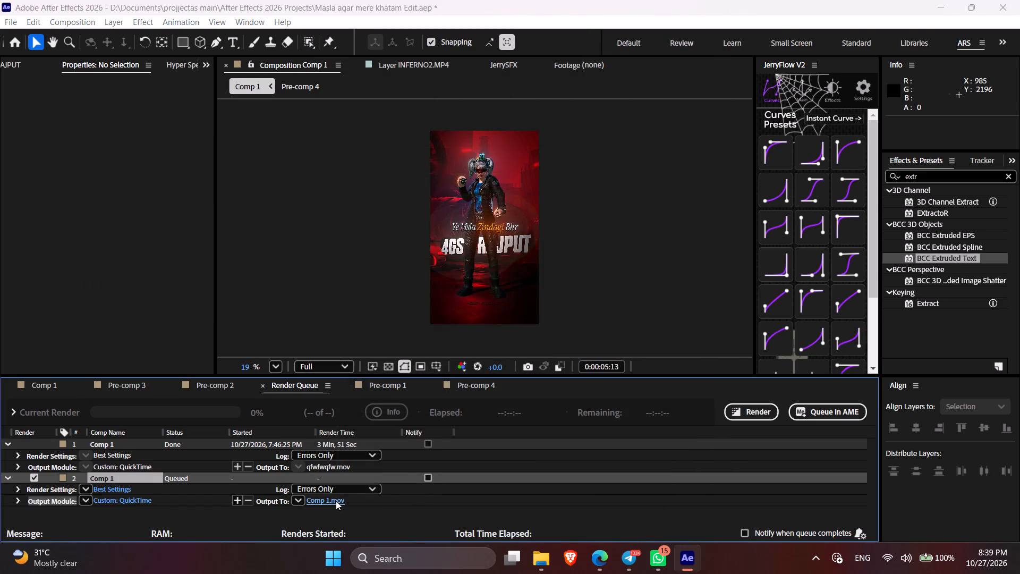
# Name the queued Comp 1 render's output file owjposjvpove.
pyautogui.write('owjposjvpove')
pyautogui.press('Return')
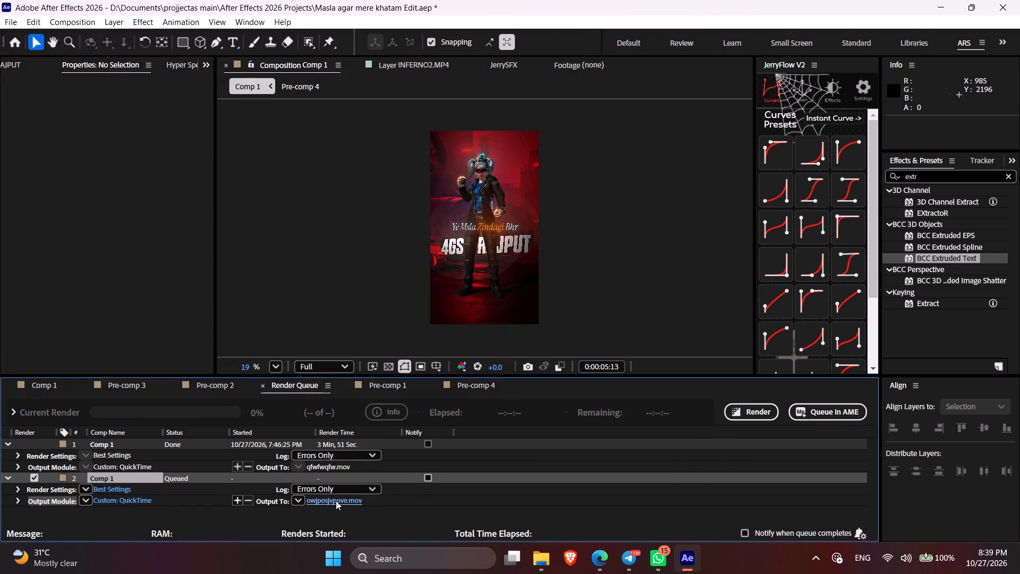
# Purge the cached memory and disk data to free up resources for the render.
pyautogui.click(40, 26)
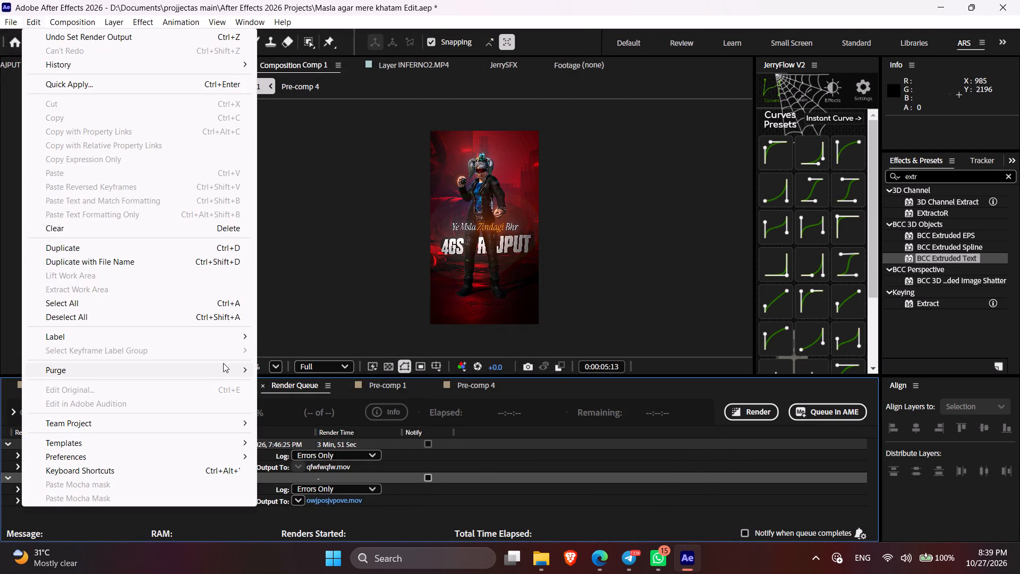
pyautogui.click(306, 377)
pyautogui.press('Return')
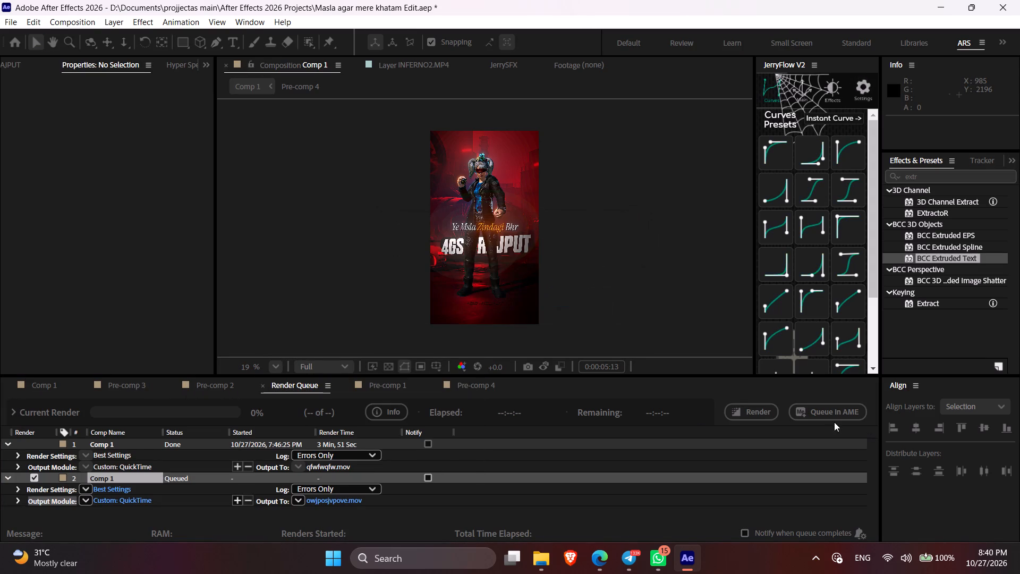
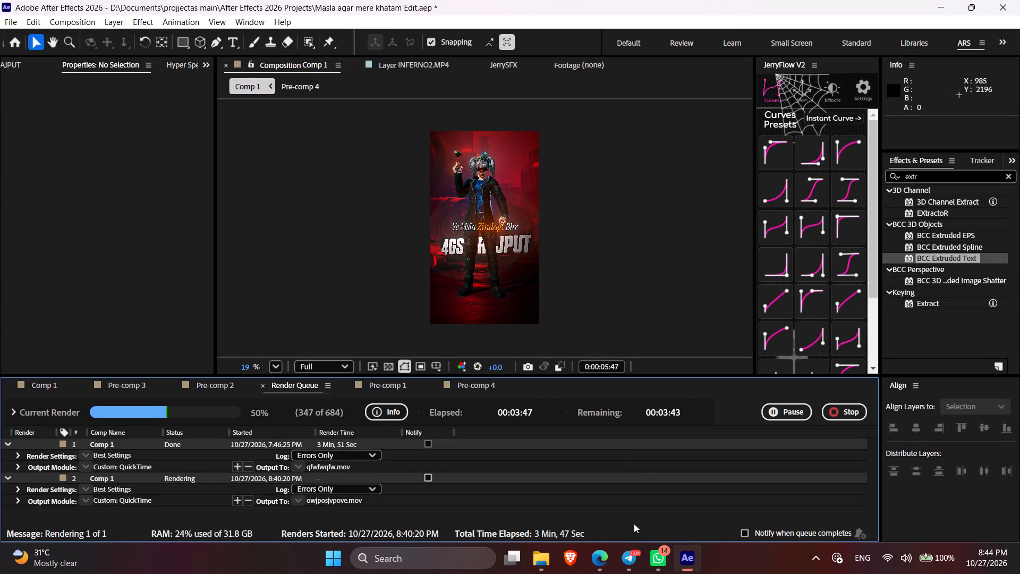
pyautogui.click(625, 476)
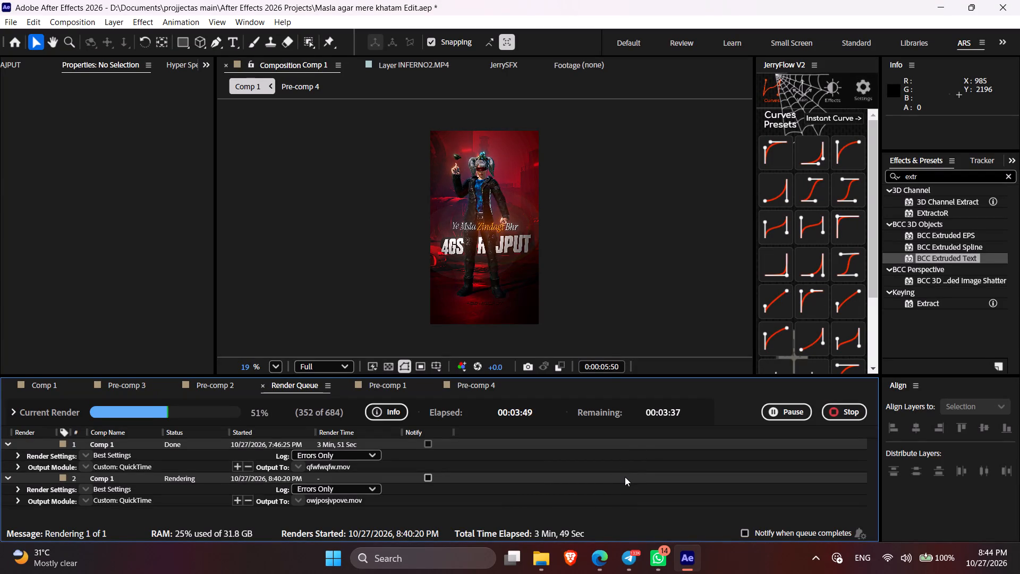
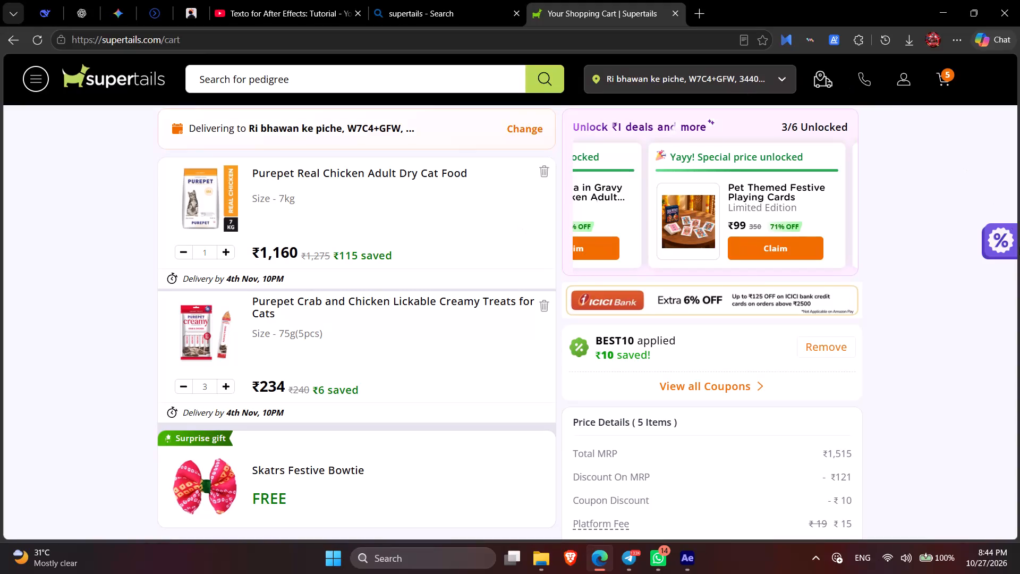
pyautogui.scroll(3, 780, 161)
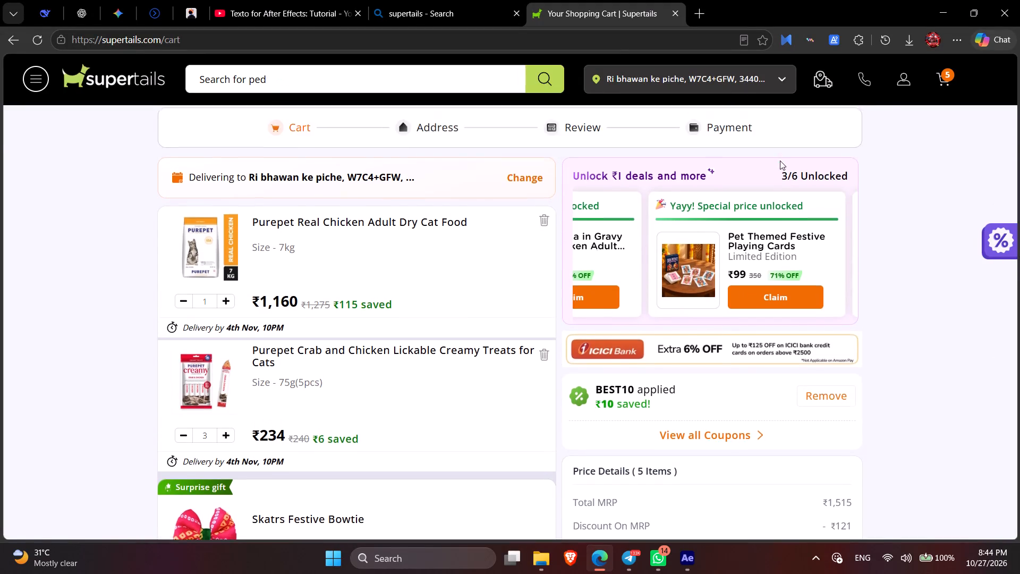
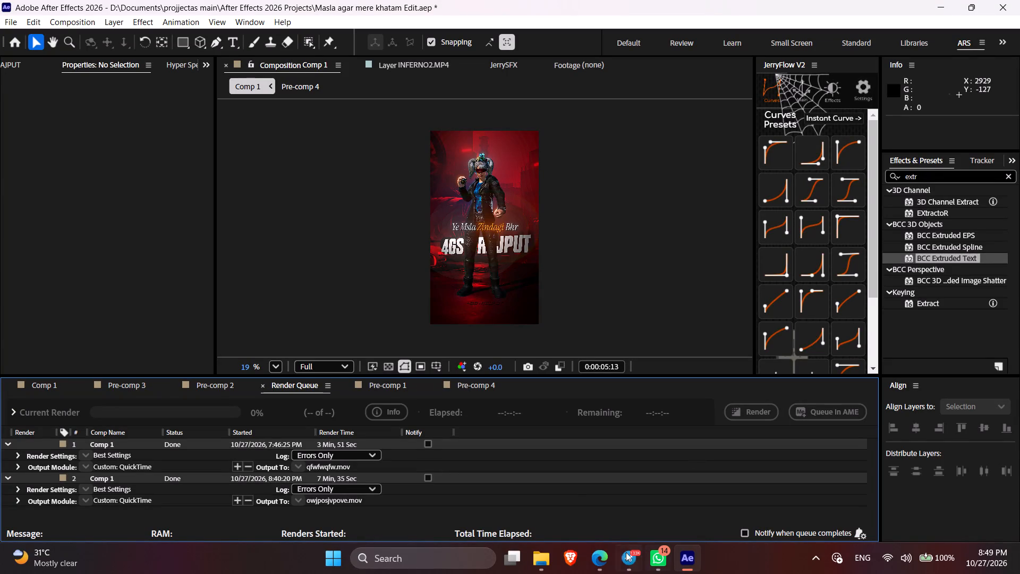
# Purge the cached files, clearing the disk cache for all versions.
pyautogui.click(38, 22)
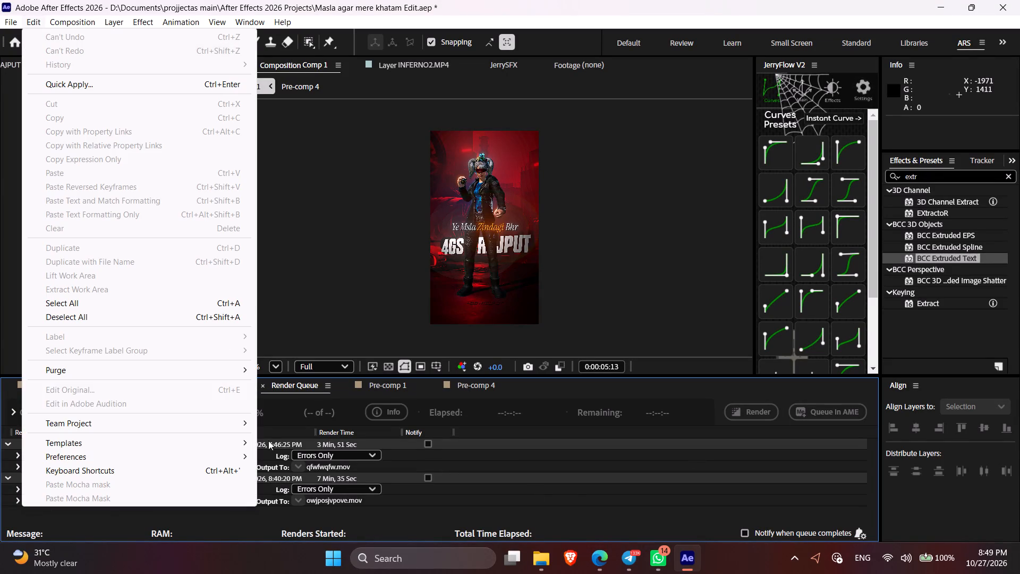
pyautogui.click(321, 385)
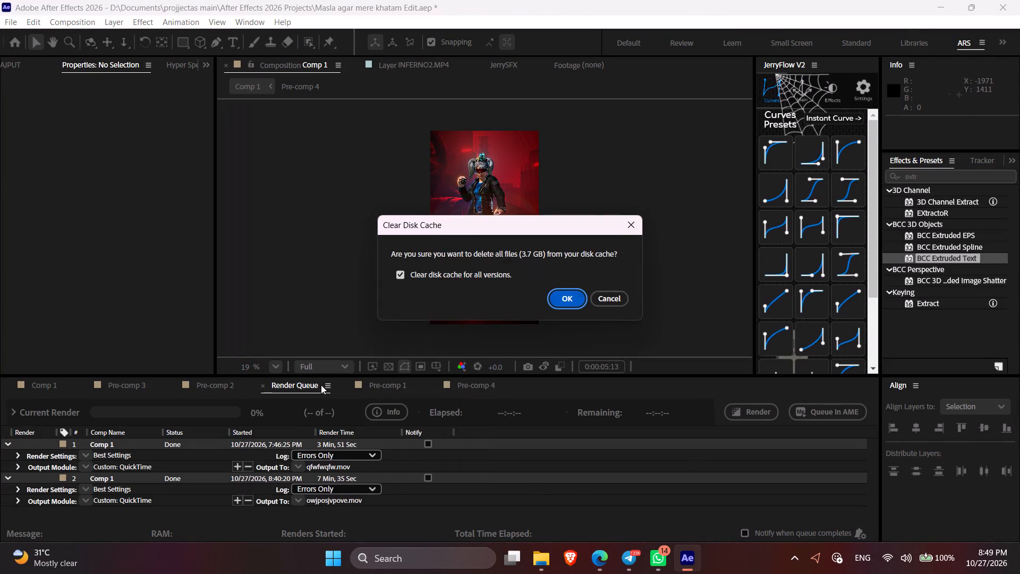
pyautogui.press('Return')
# Bring the project's item list into view alongside the Comp 1 timeline.
pyautogui.click(8, 63)
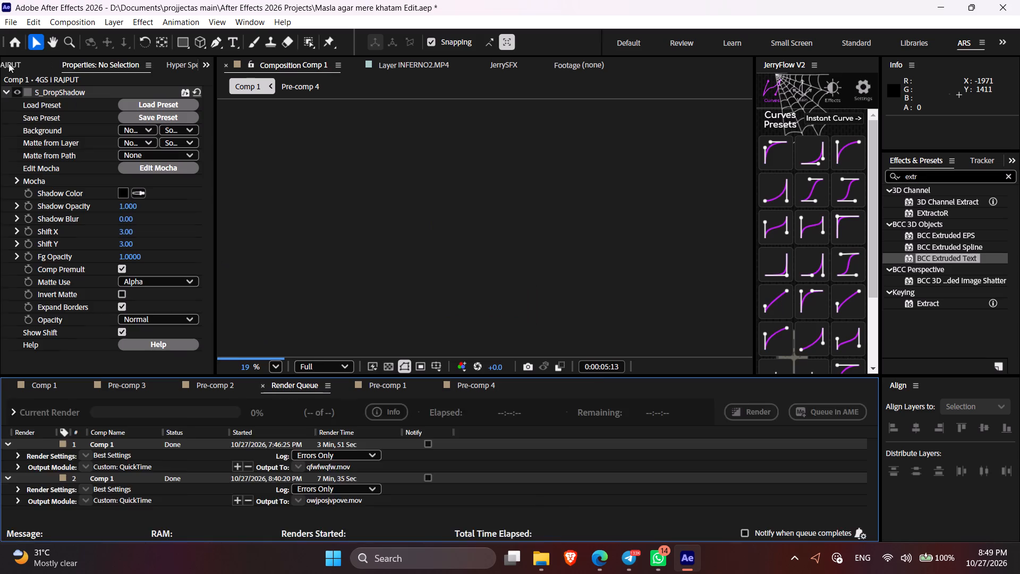
pyautogui.scroll(-2, 56, 63)
pyautogui.scroll(1, 56, 63)
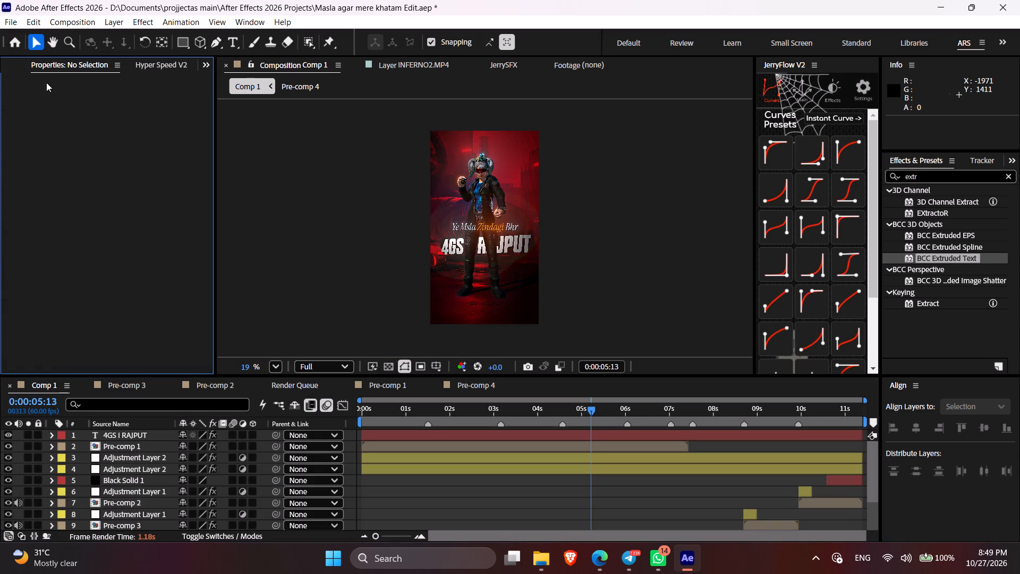
pyautogui.scroll(3, 35, 60)
# Purge the project's cached data again.
pyautogui.click(34, 16)
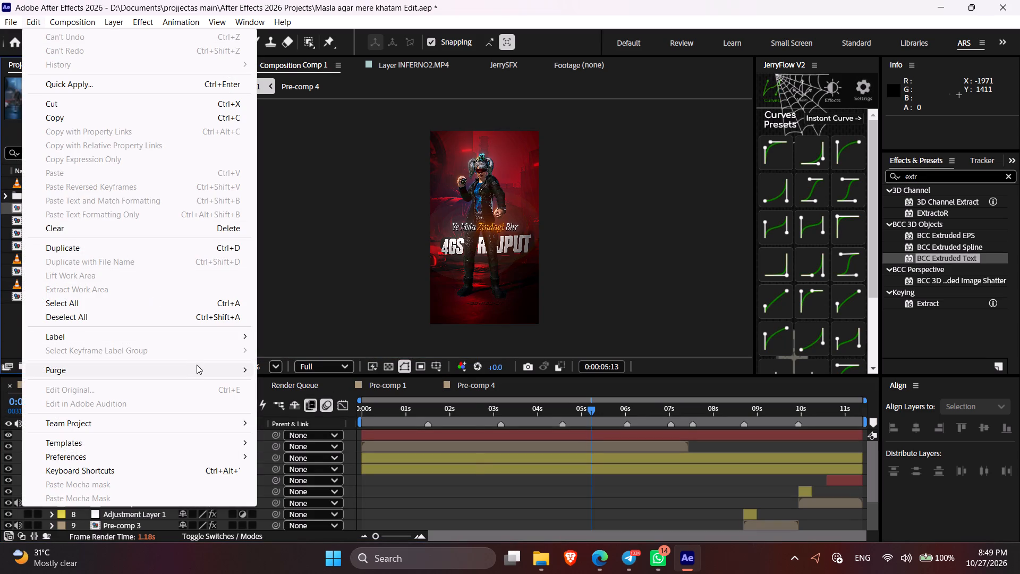
# Purge all memory and disk cache, clearing the disk cache for all versions.
pyautogui.click(338, 390)
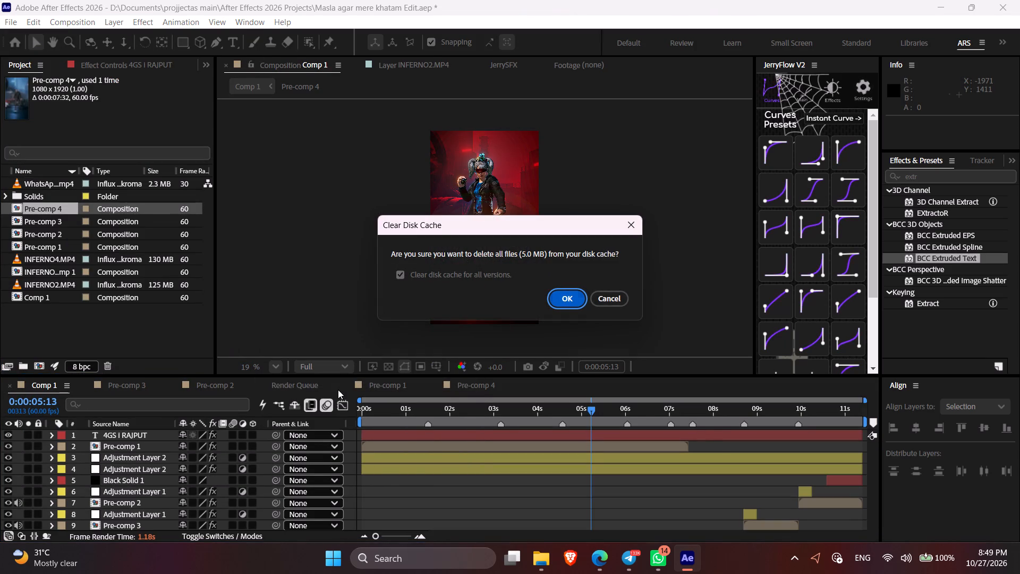
pyautogui.press('Return')
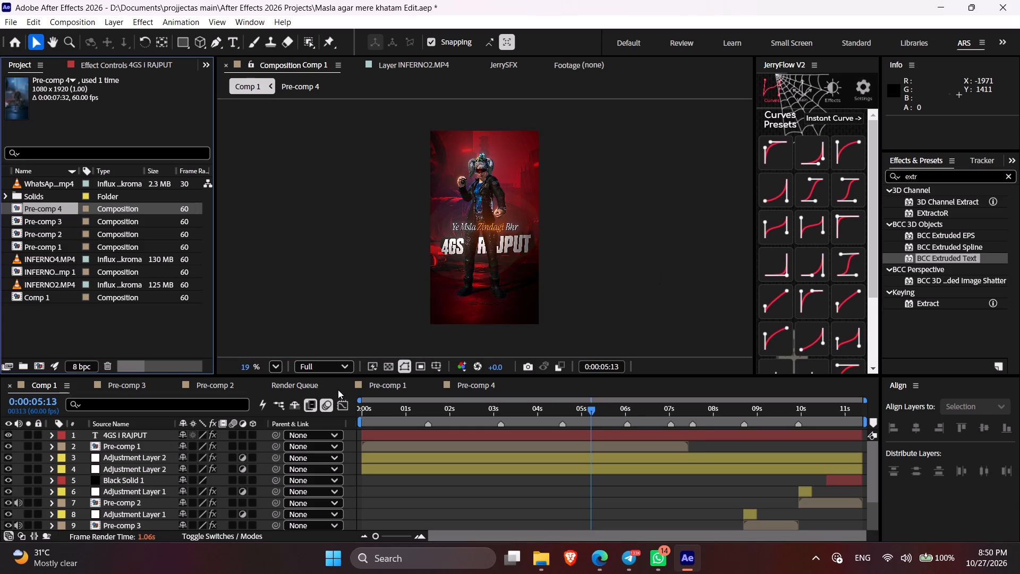
# Check the Comp 1 frames at 0:00:05:03 and 0:00:00:55.
pyautogui.click(482, 516)
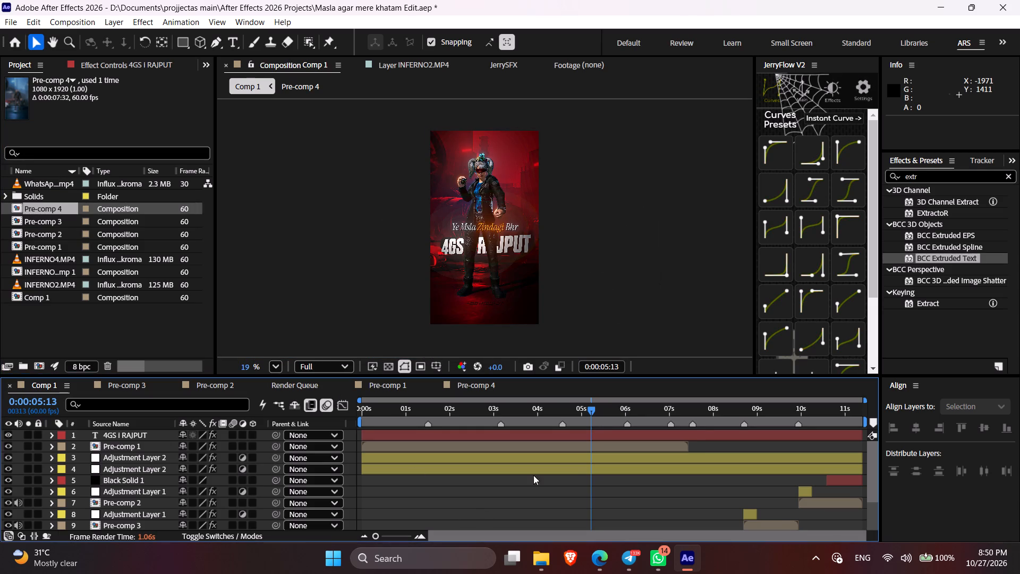
pyautogui.click(588, 416)
pyautogui.click(522, 502)
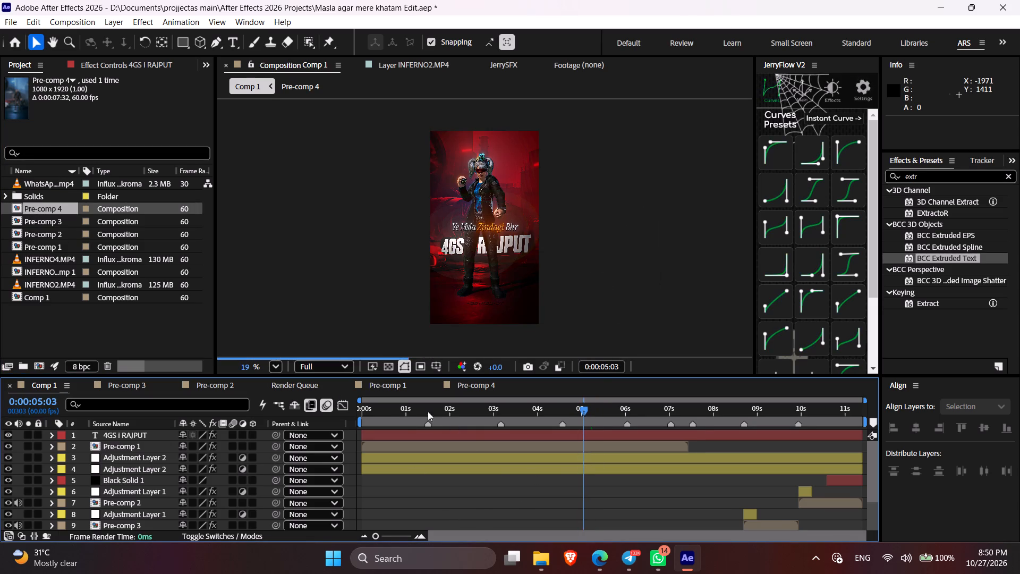
pyautogui.moveTo(414, 408); pyautogui.dragTo(402, 408)
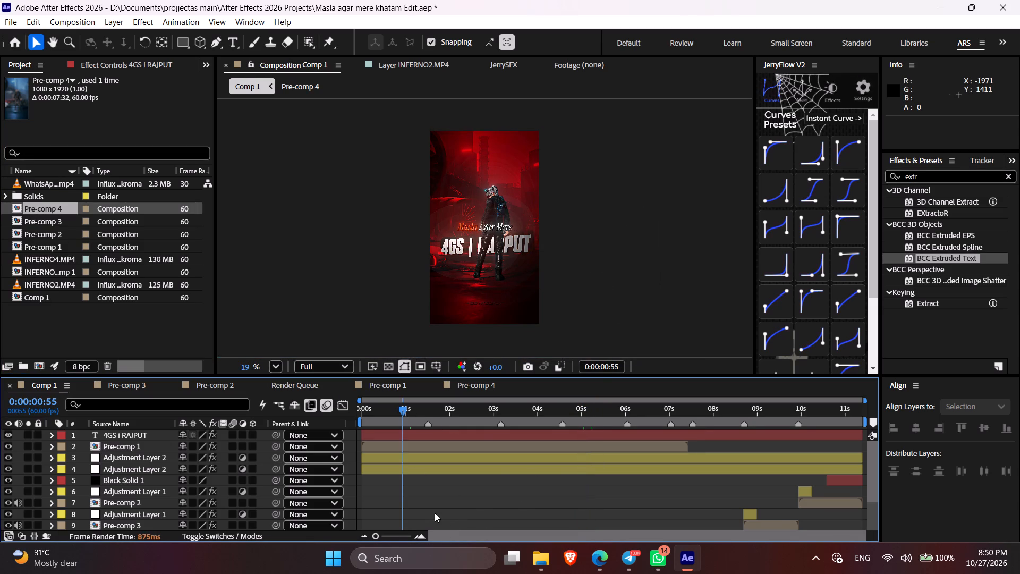
pyautogui.click(435, 513)
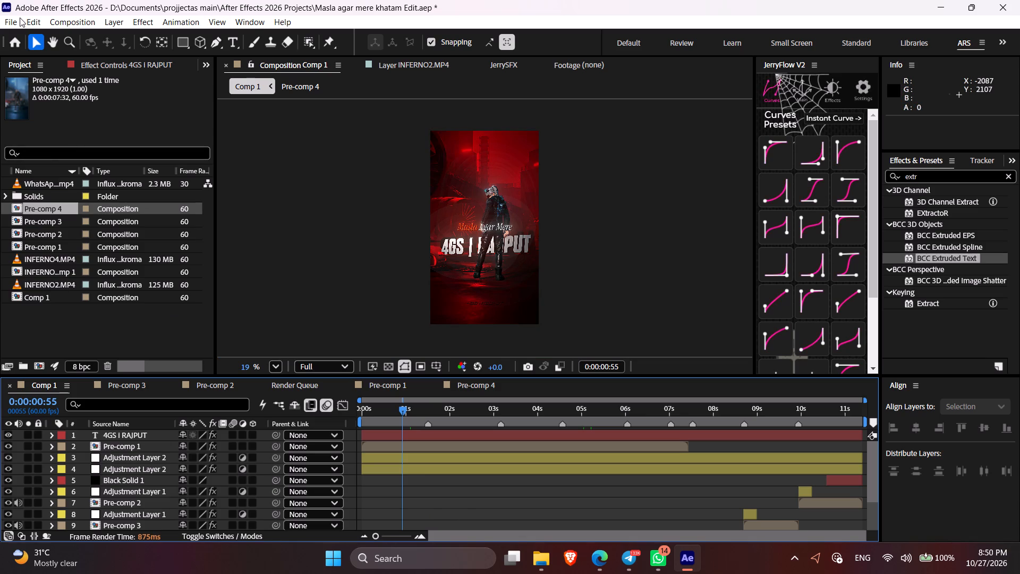
# Start a new project in place of the open "Masla agar mere khatam Edit" project.
pyautogui.click(12, 26)
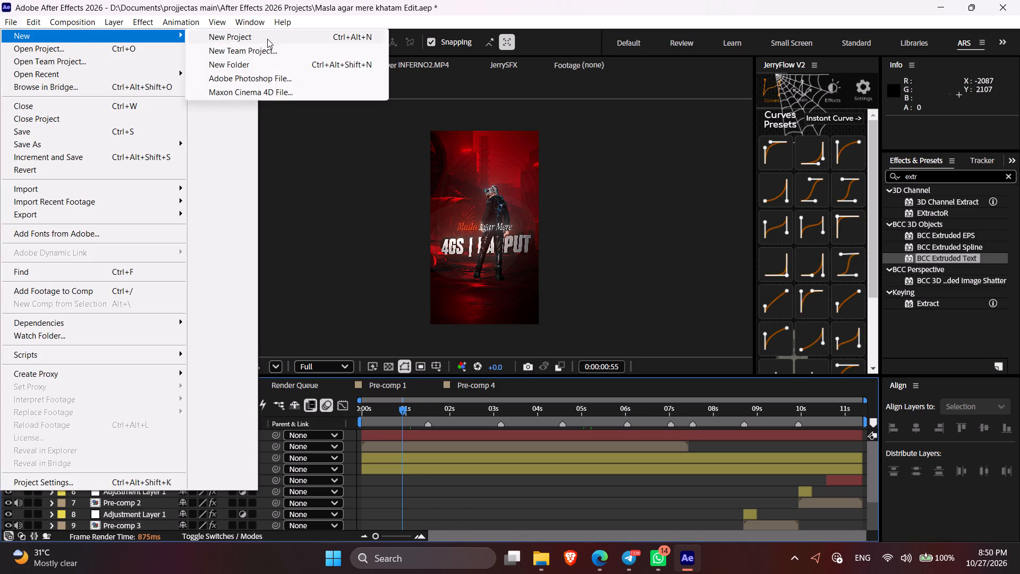
pyautogui.click(267, 39)
pyautogui.click(512, 318)
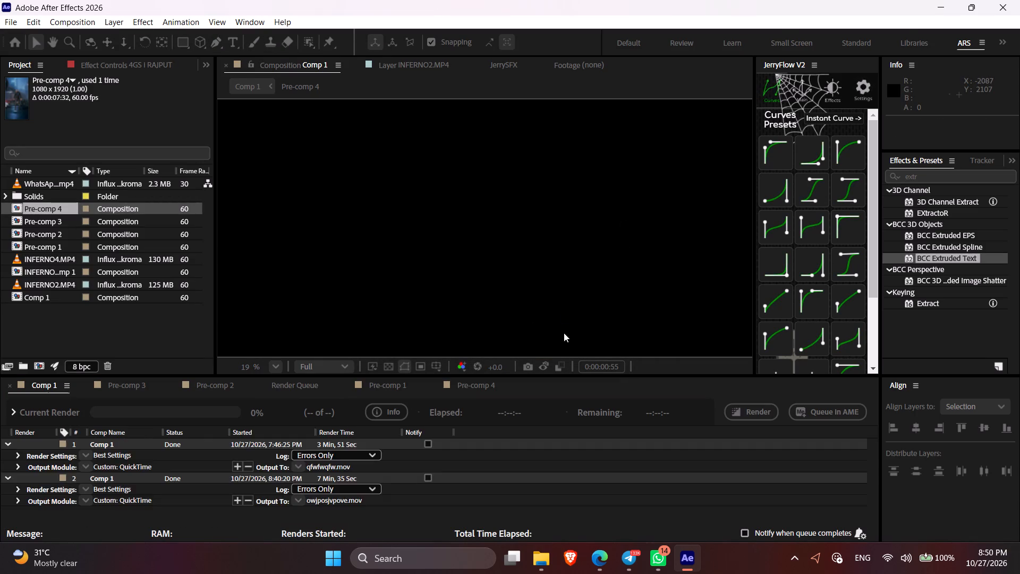
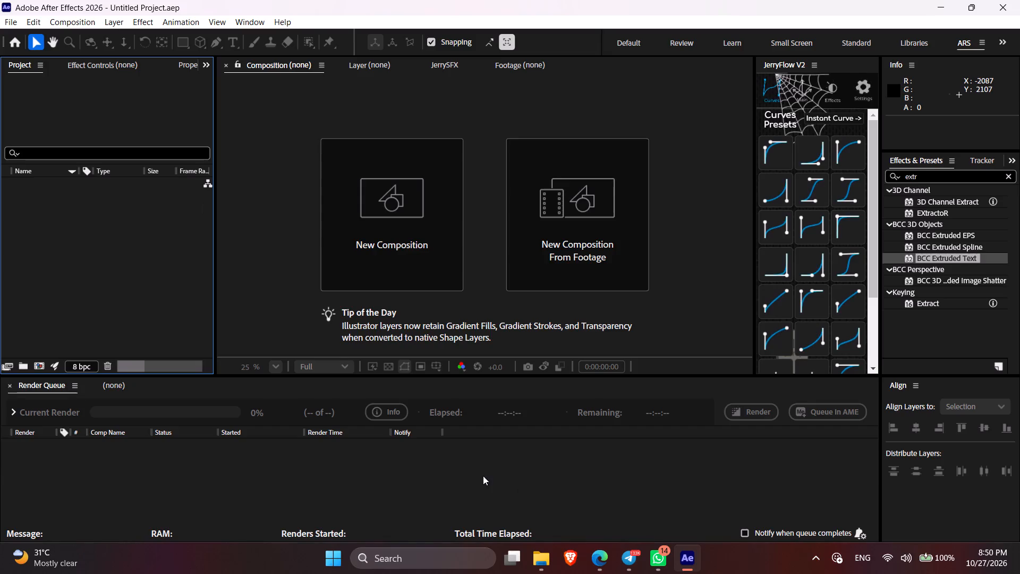
# Close the empty Render Queue so the blank timeline takes its place.
pyautogui.click(6, 381)
# Purge the cached data once more from the new untitled project.
pyautogui.click(35, 22)
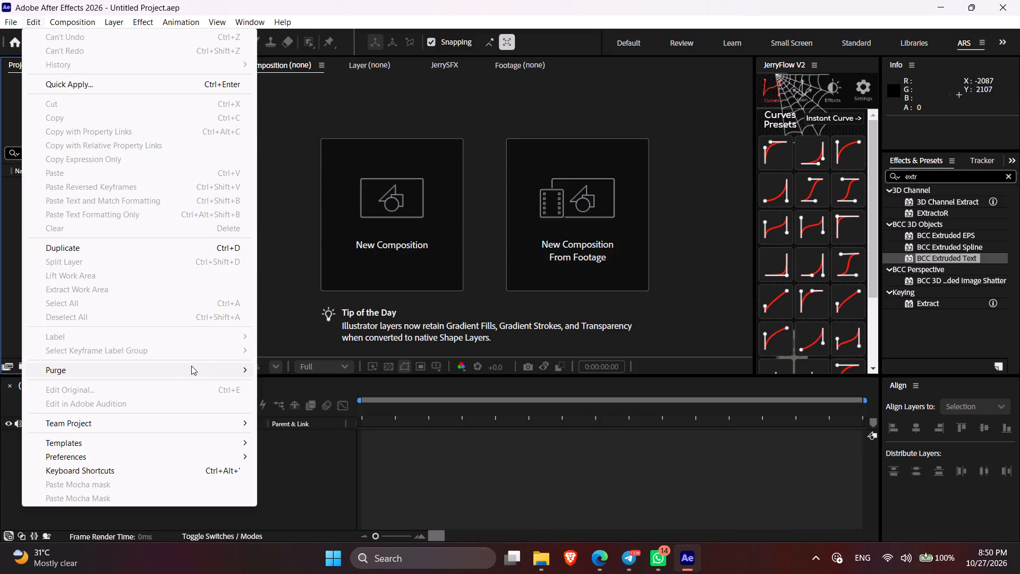
pyautogui.click(344, 377)
pyautogui.click(564, 301)
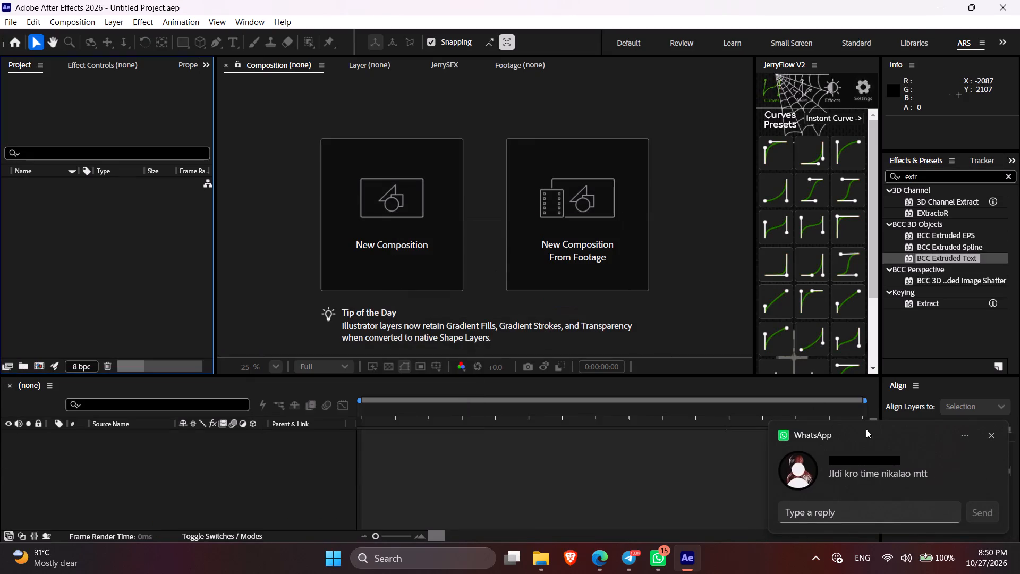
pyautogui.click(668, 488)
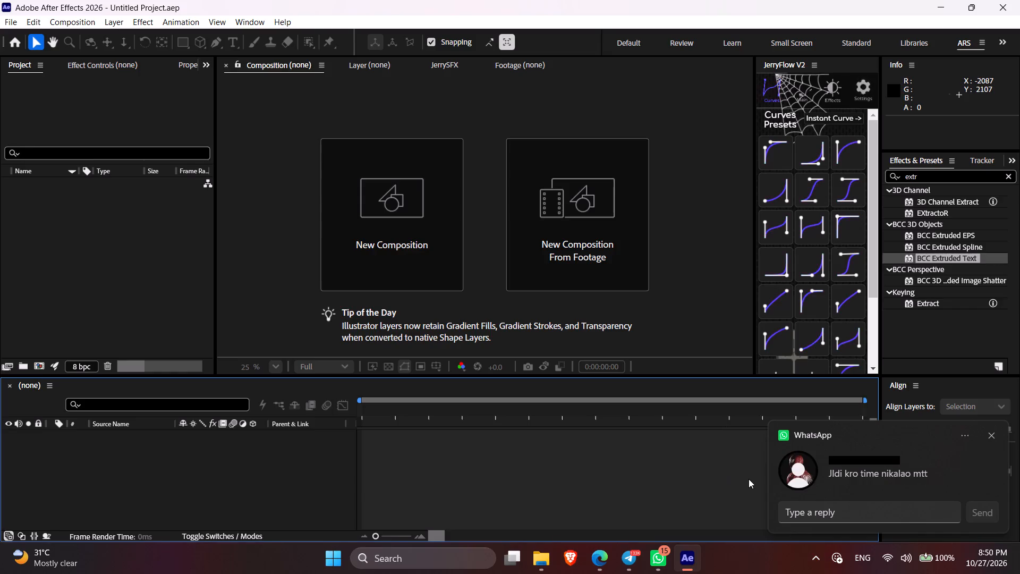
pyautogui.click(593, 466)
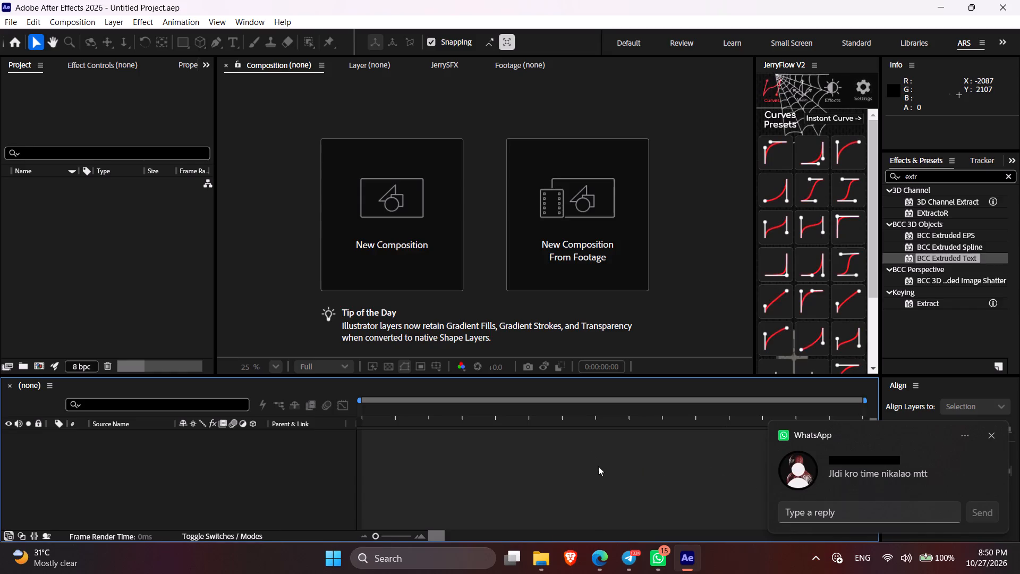
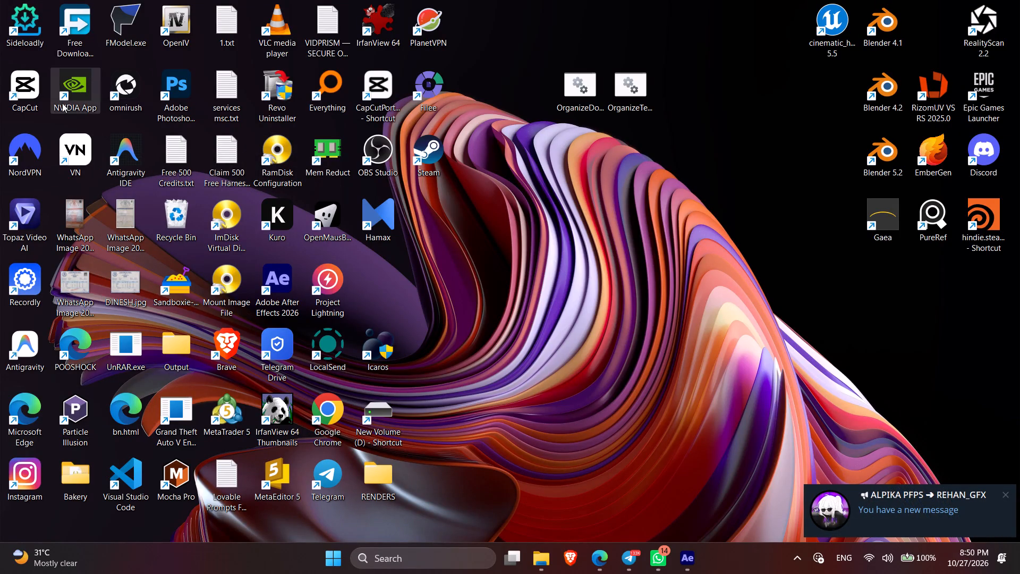
# Launch Topaz Video AI from the desktop and dismiss its activation dialog without logging in.
pyautogui.doubleClick(29, 196)
pyautogui.doubleClick(32, 217)
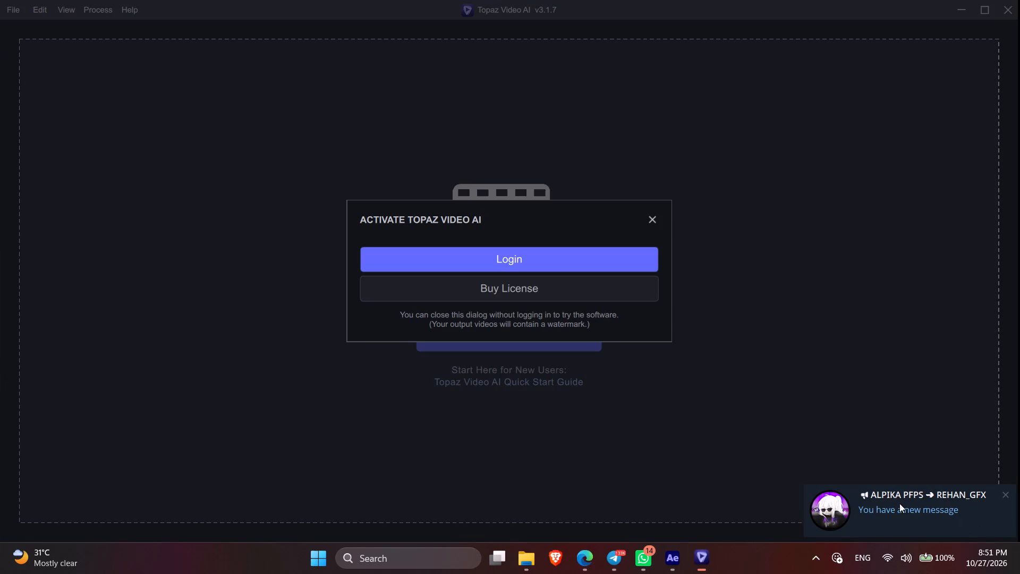
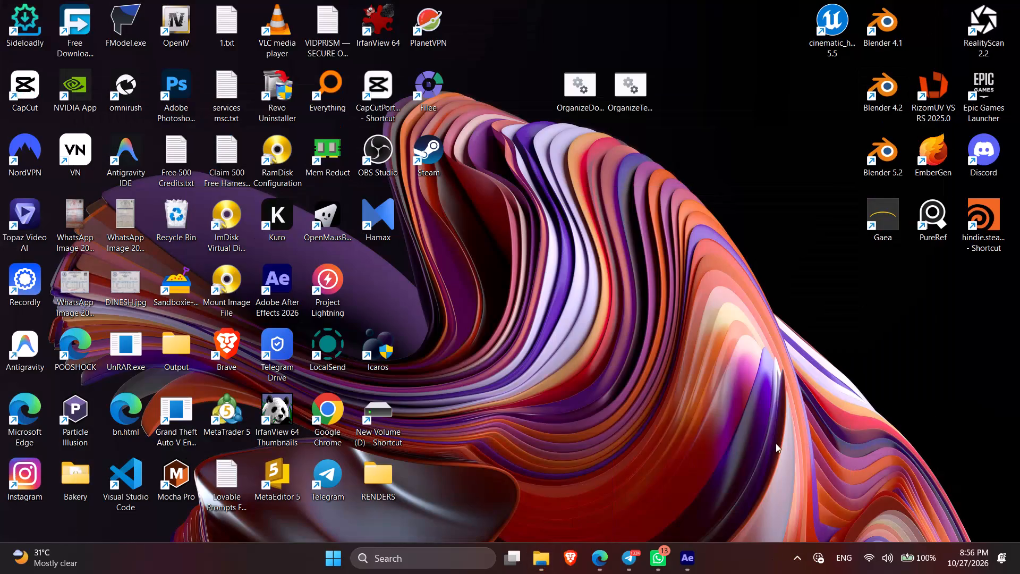
# Switch to After Effects and start purging its disk cache, bringing up the Clear Disk Cache confirmation.
pyautogui.click(685, 559)
pyautogui.click(33, 18)
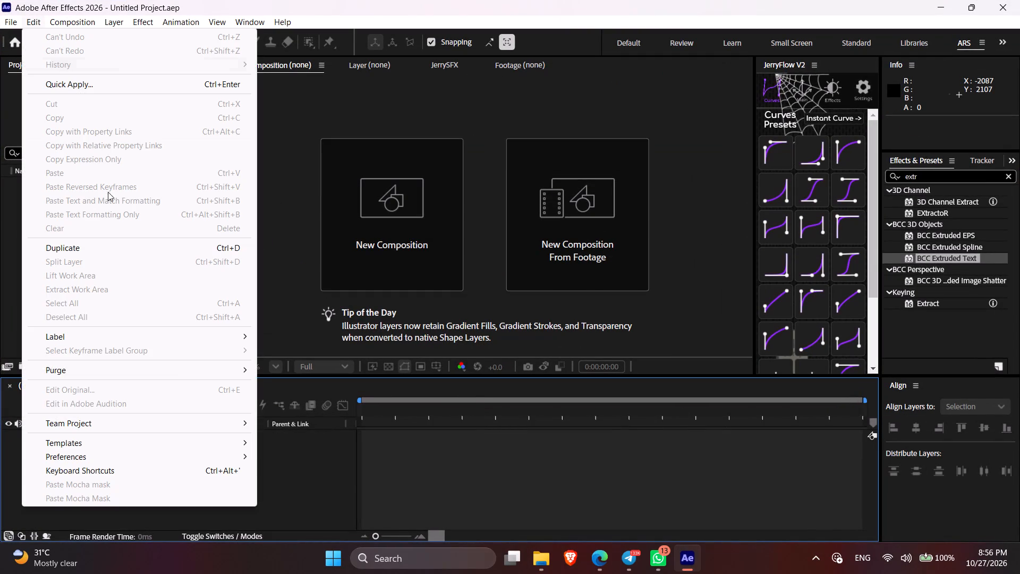
pyautogui.click(284, 386)
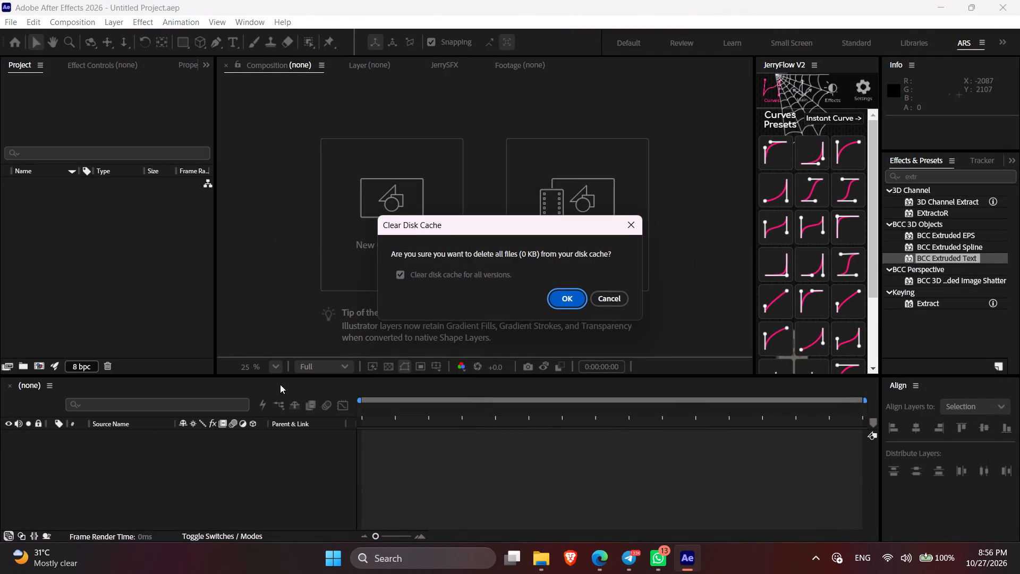
# Confirm deleting all files from the After Effects disk cache, with clearing applied to all versions.
pyautogui.press('Return')
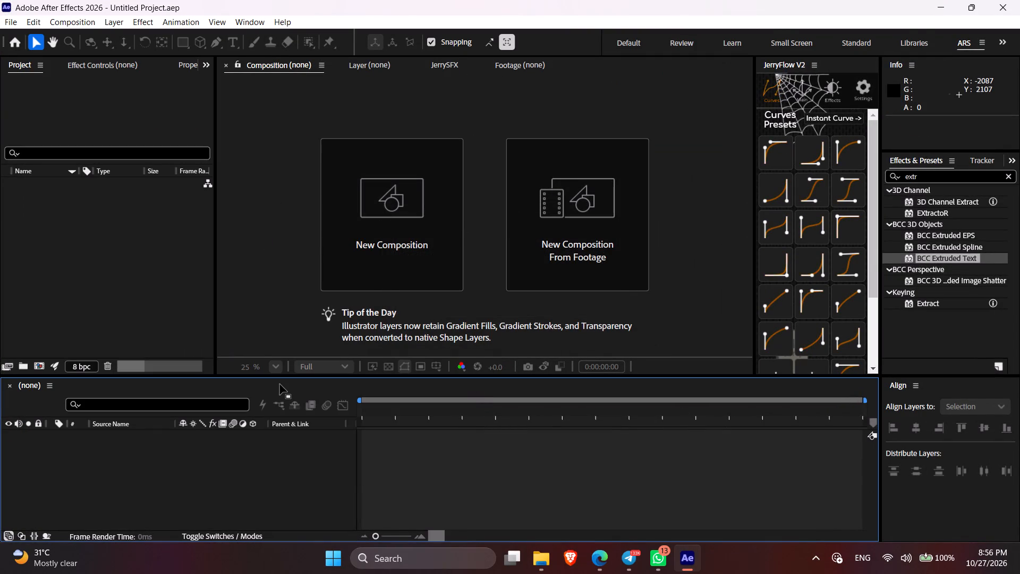